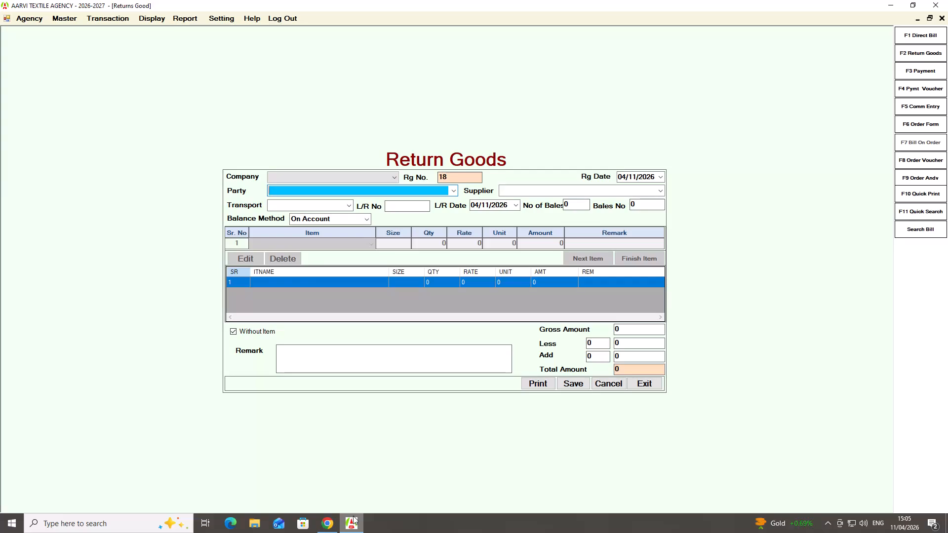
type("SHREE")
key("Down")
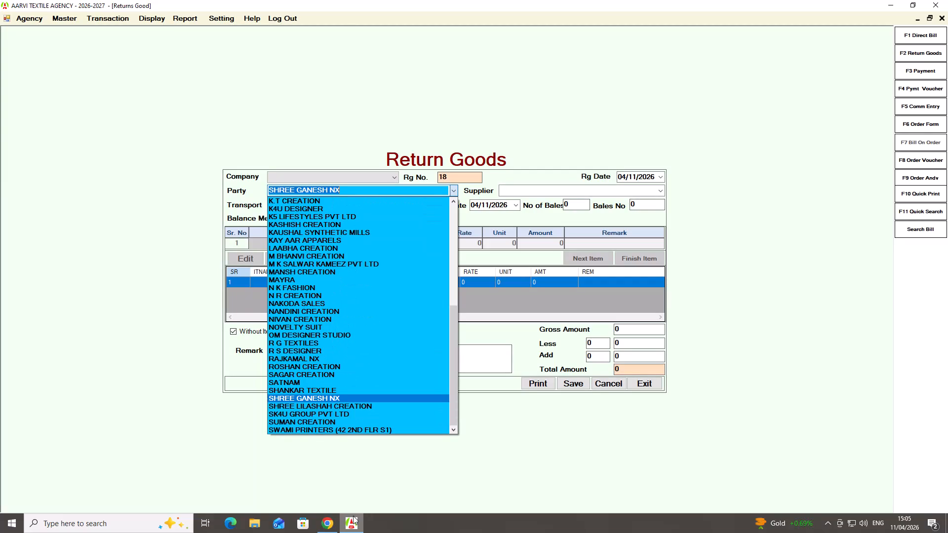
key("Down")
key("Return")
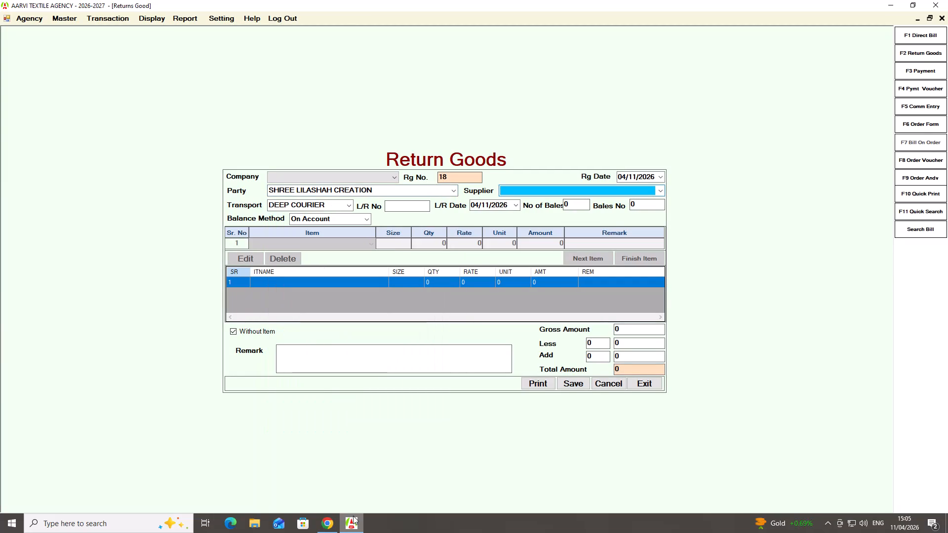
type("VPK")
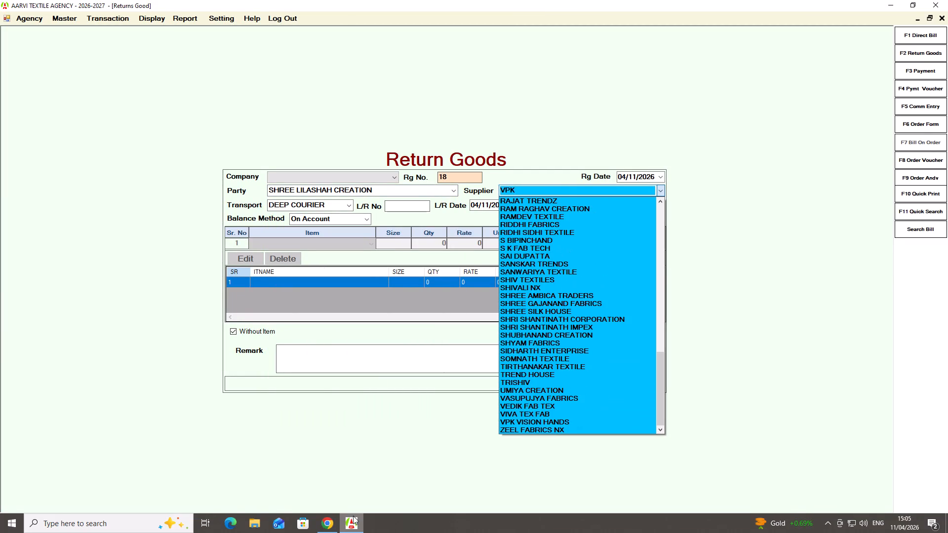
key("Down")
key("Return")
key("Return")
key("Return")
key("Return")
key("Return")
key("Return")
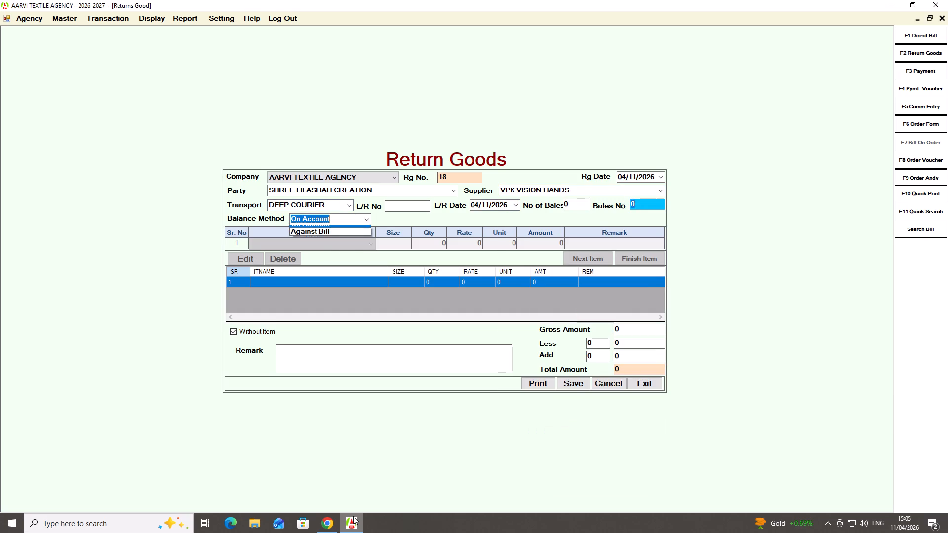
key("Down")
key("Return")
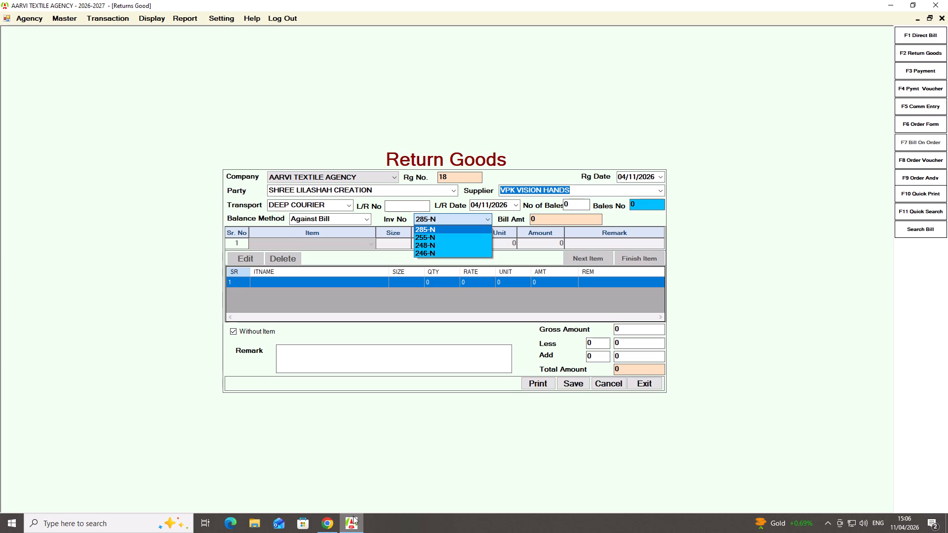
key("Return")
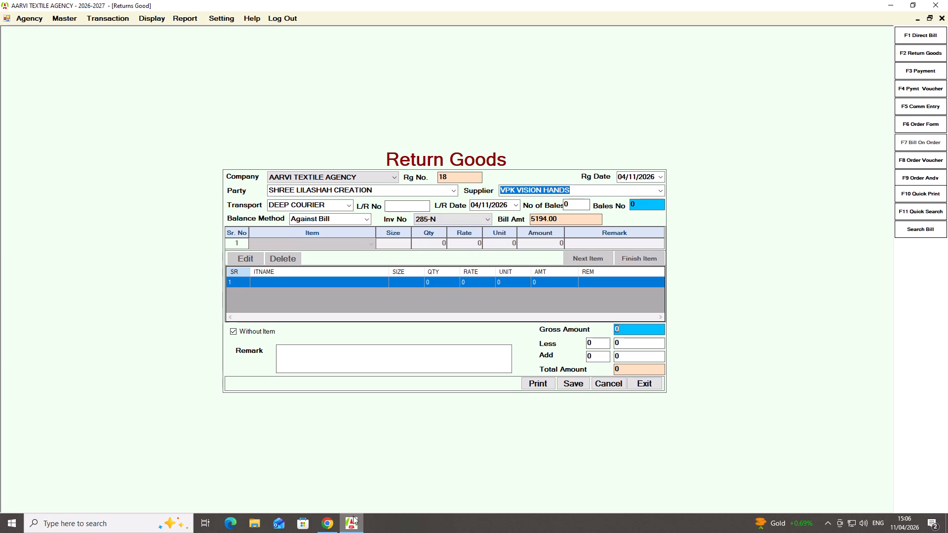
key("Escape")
Preview the party and supplier pending payment report for supplier VPK VISION HANDS and party SHREE LILASHAH CREATION, and close it.
left_click(182, 19)
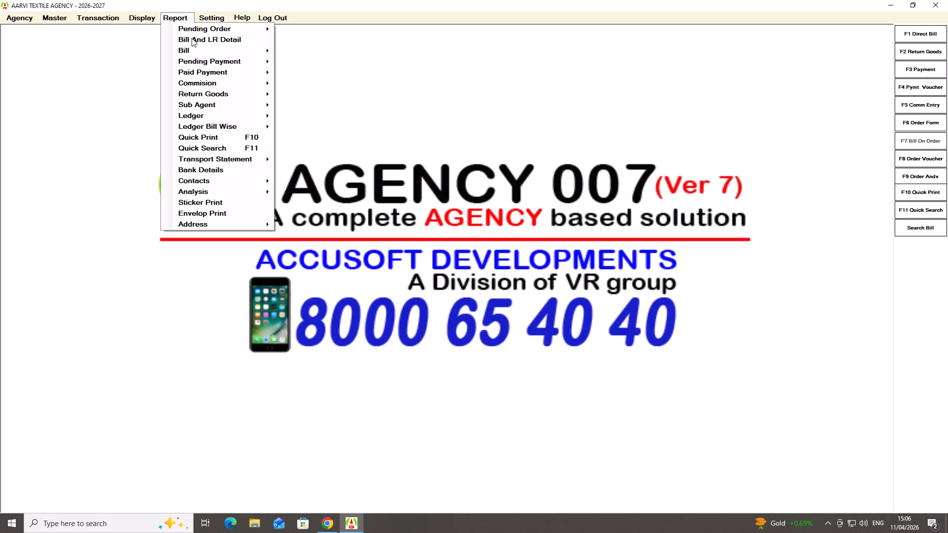
left_click(208, 66)
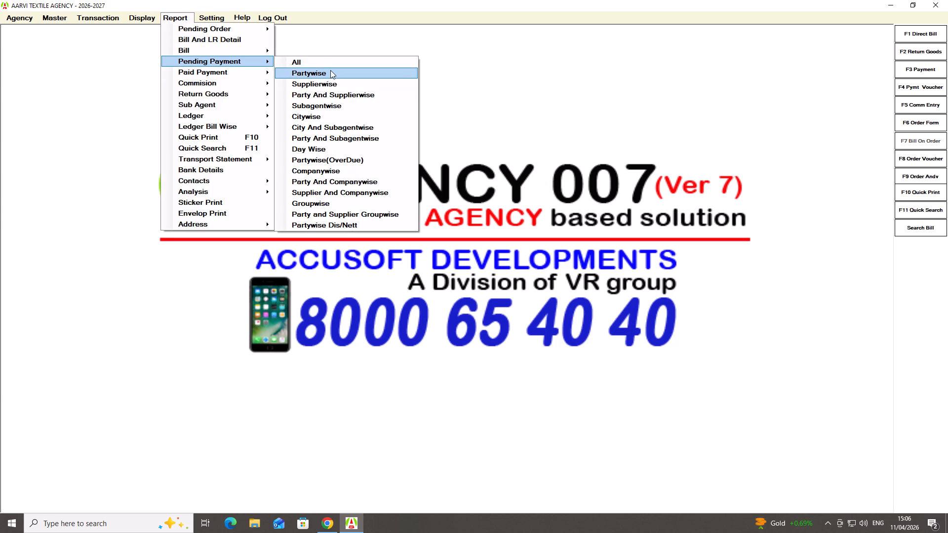
left_click(334, 95)
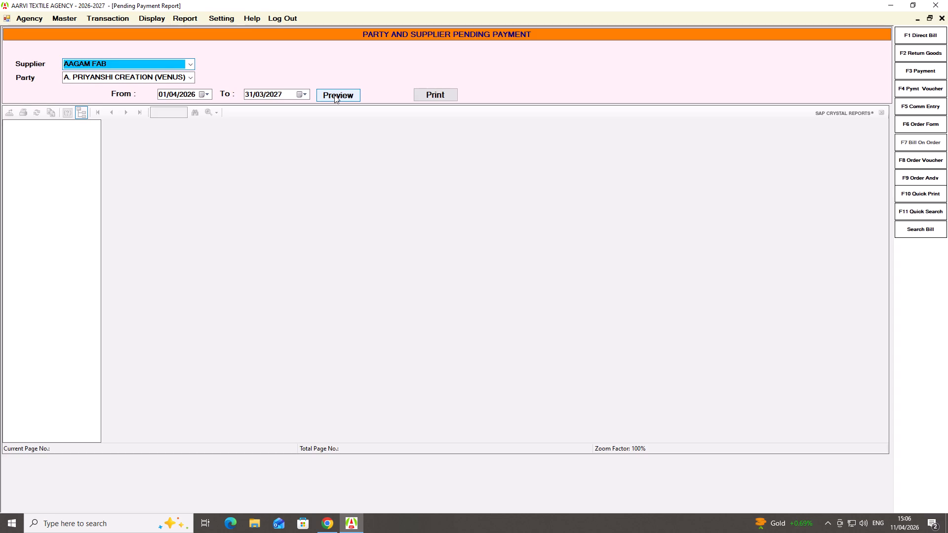
type("VPK")
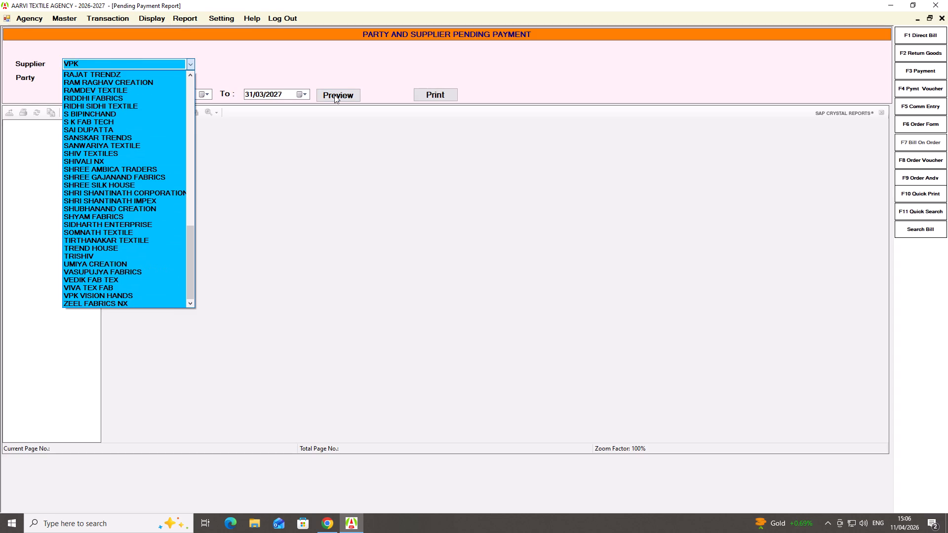
key("Down")
key("Return")
type("SHRE")
key("Down")
key("Down")
key("Return")
key("Return")
key("Return")
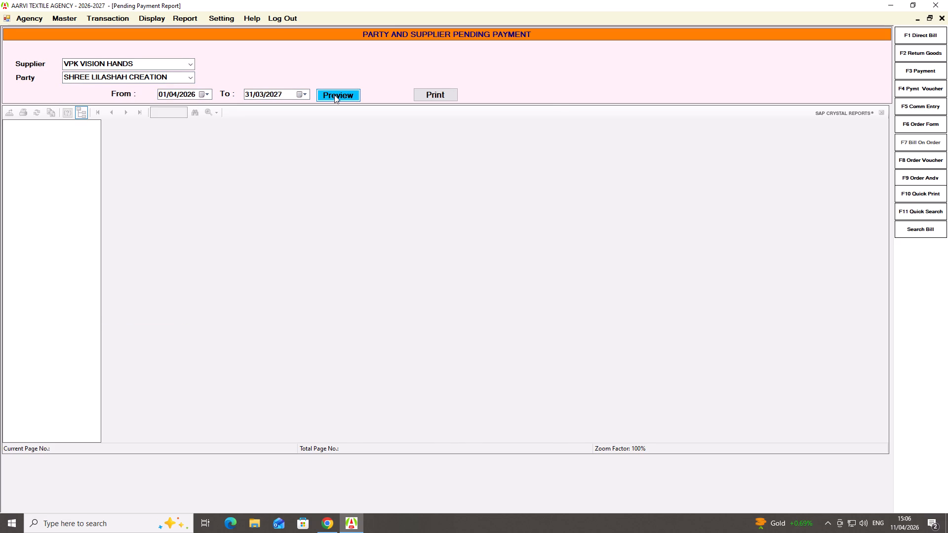
key("Return")
key("Return")
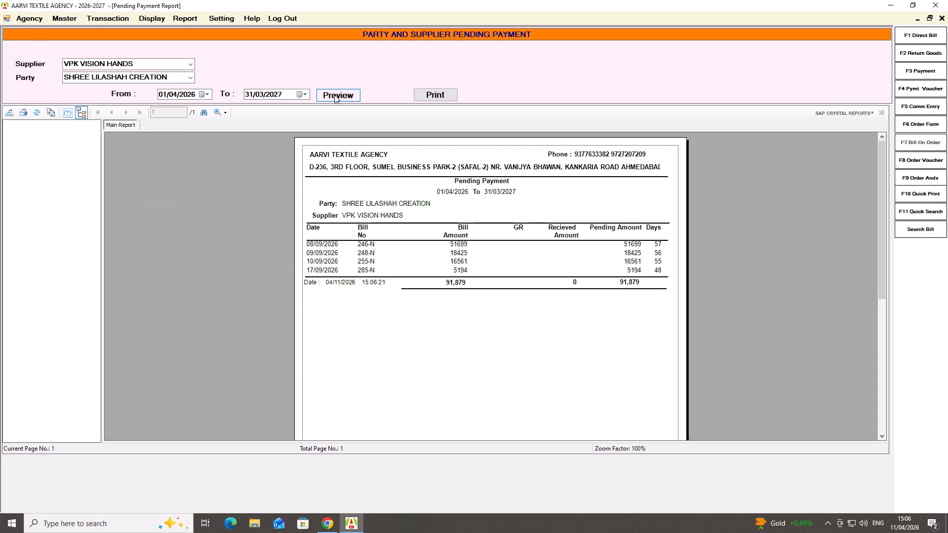
key("Escape")
Start a new return goods entry with party SHREE GANESH NX and supplier VPK VISION HANDS.
key("F2")
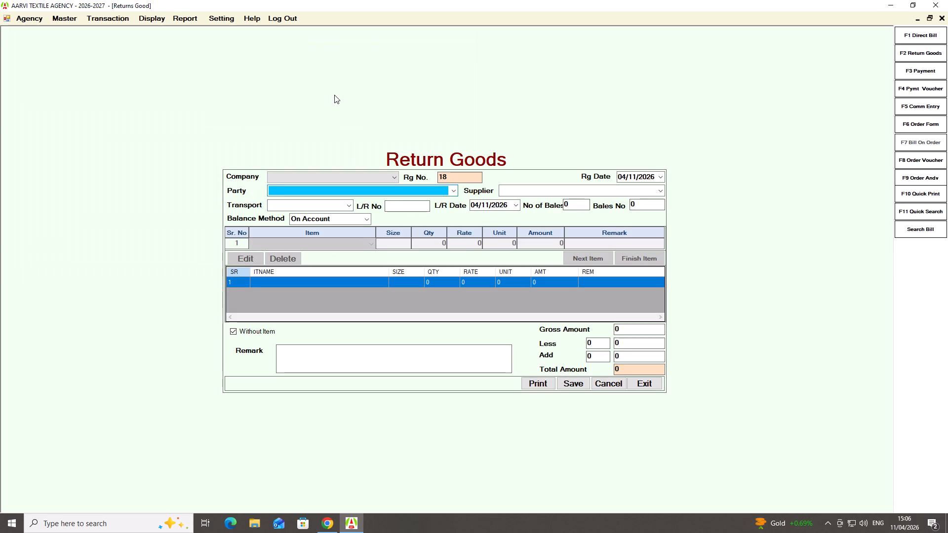
type("VPK")
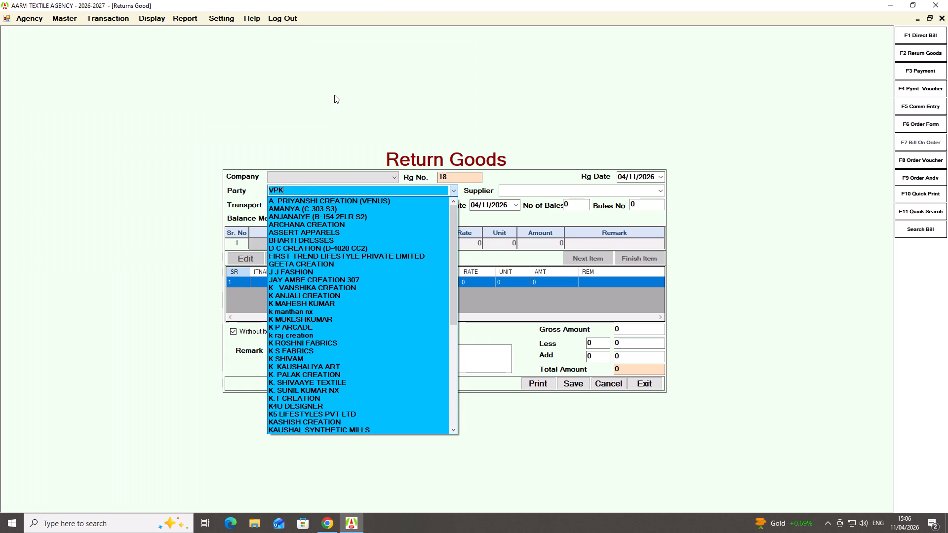
key("Down")
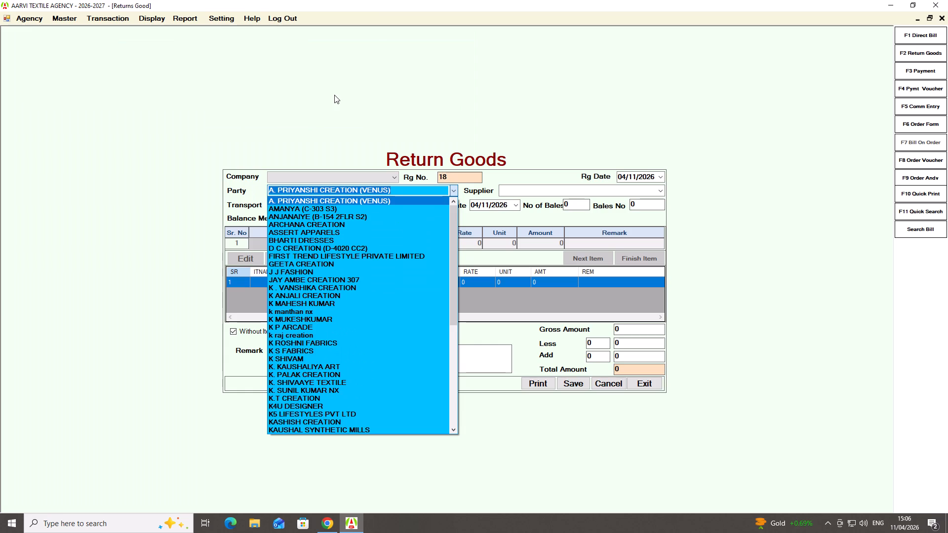
key("BackSpace")
type("SHREE")
key("Down")
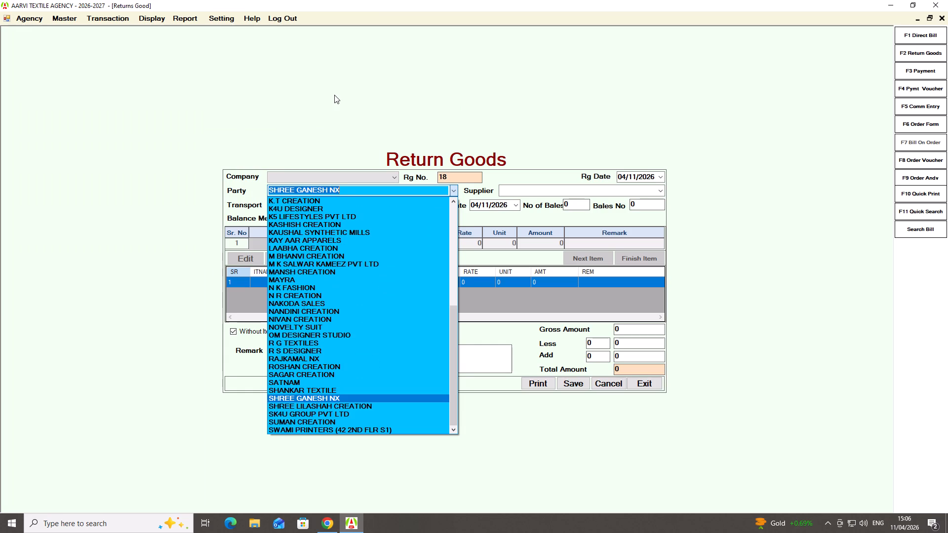
key("Return")
type("VPK")
key("Down")
key("Return")
Accept the default dates, transport and bale details, and set the balance method to Against Bill.
key("Return")
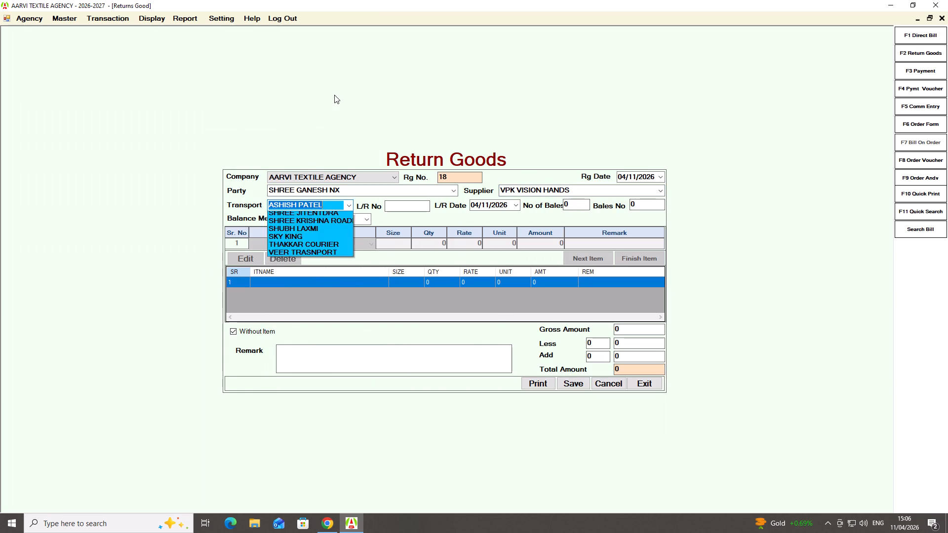
key("Return")
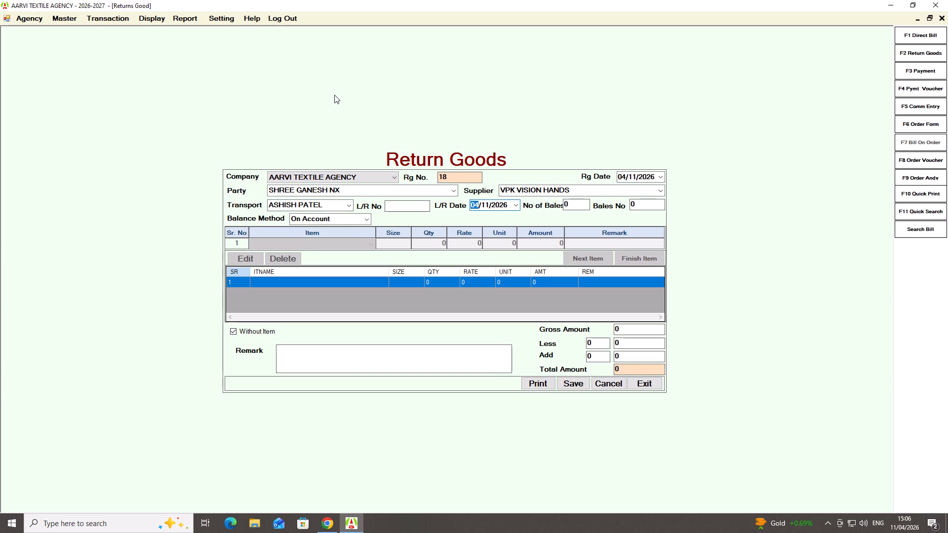
key("shift+Tab")
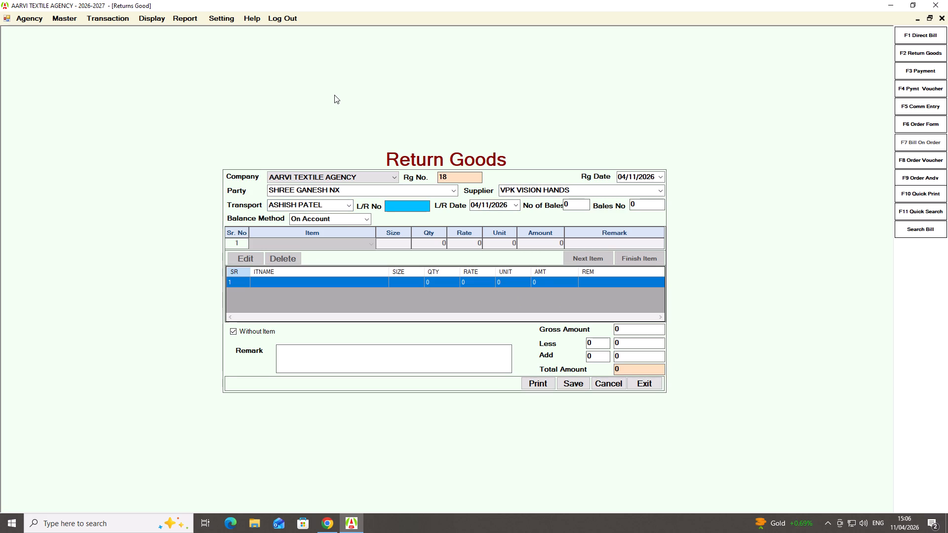
key("Return")
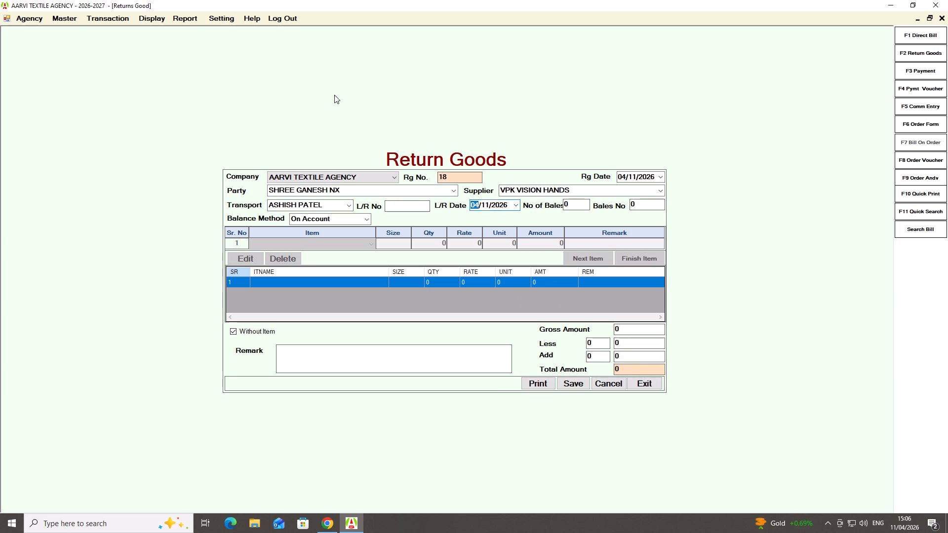
key("Return")
key("Return")
key("Return")
key("Down")
key("Return")
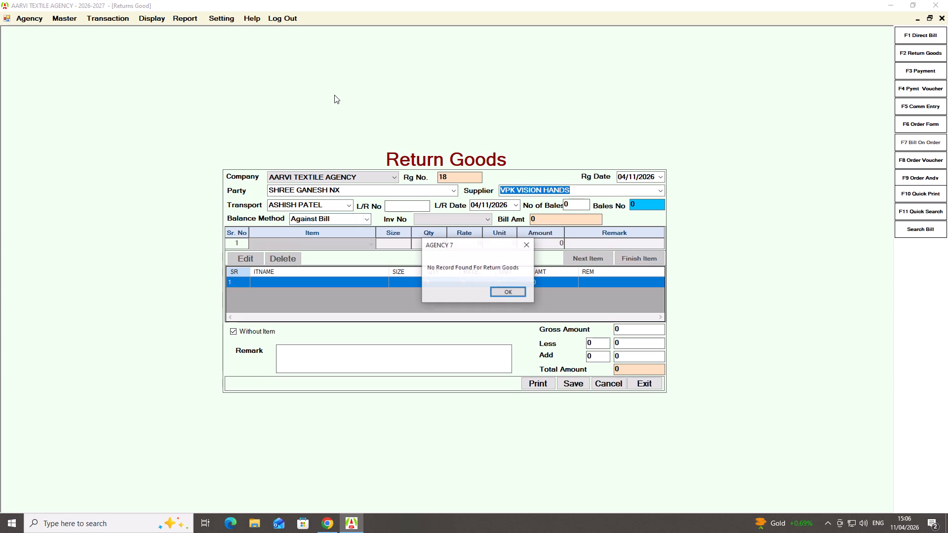
key("Return")
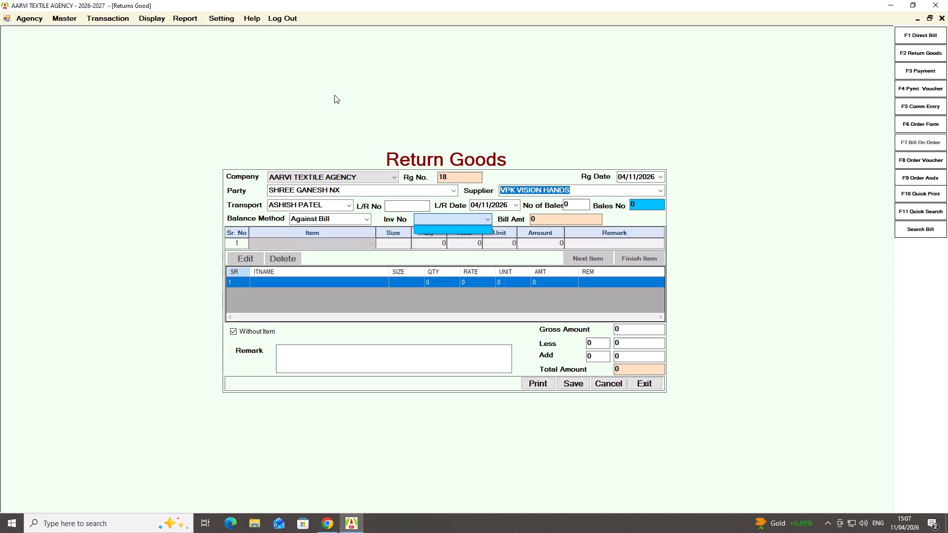
Change the return entry's party to SHREE LILASHAH CREATION.
left_click(326, 181)
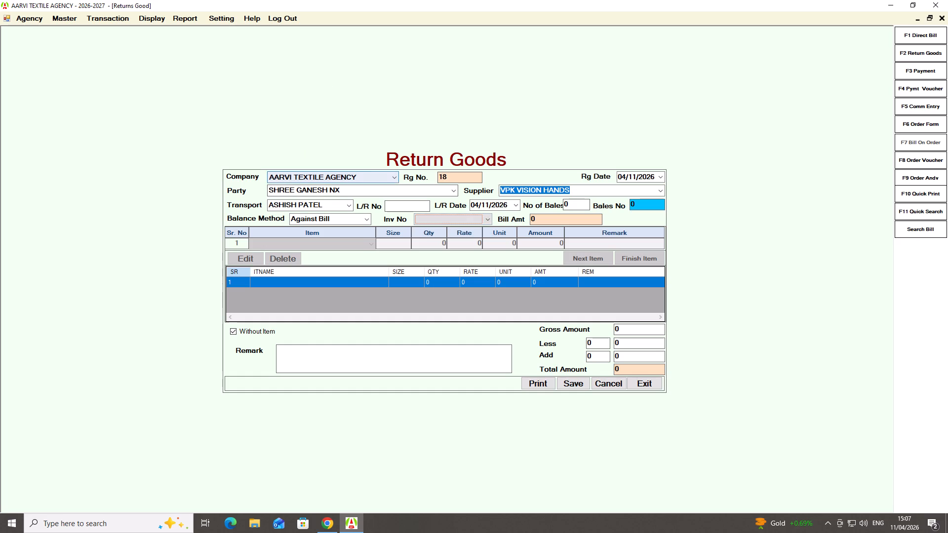
left_click(324, 190)
key("Down")
key("Return")
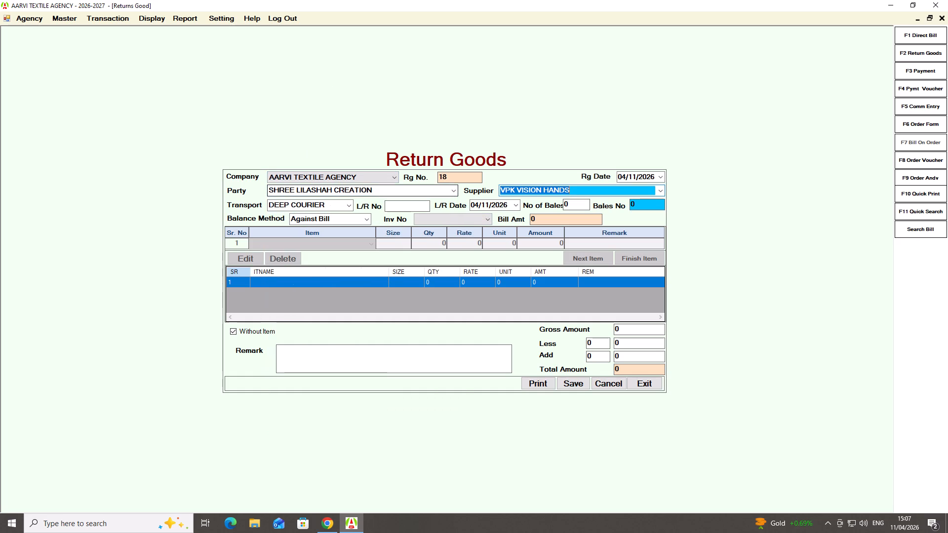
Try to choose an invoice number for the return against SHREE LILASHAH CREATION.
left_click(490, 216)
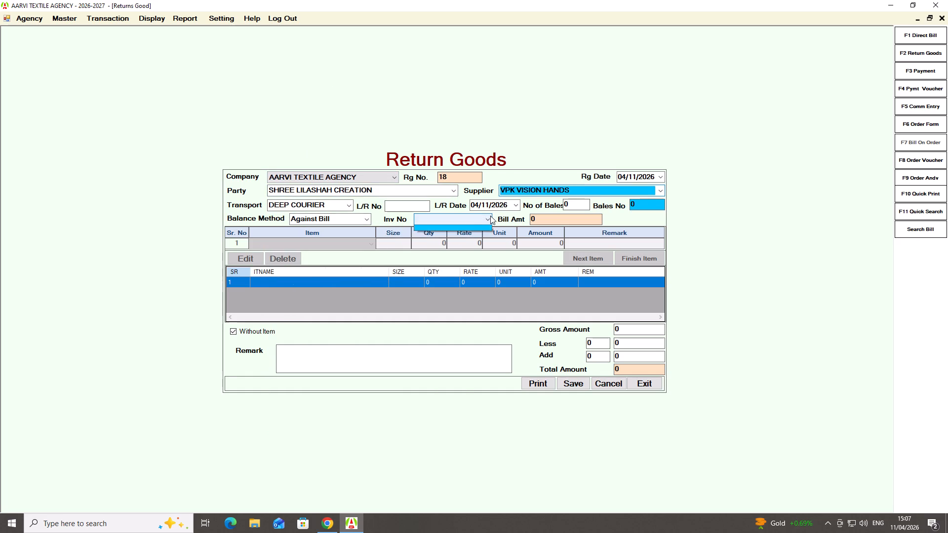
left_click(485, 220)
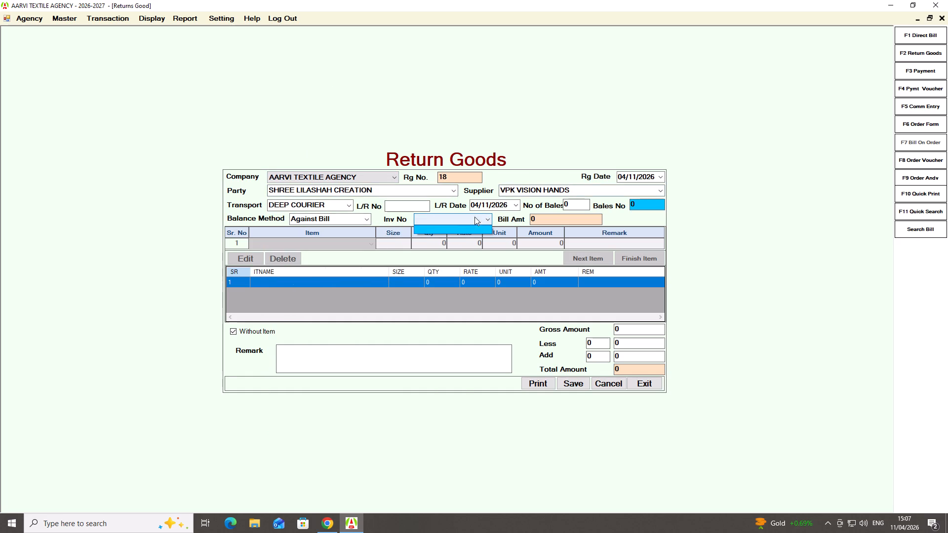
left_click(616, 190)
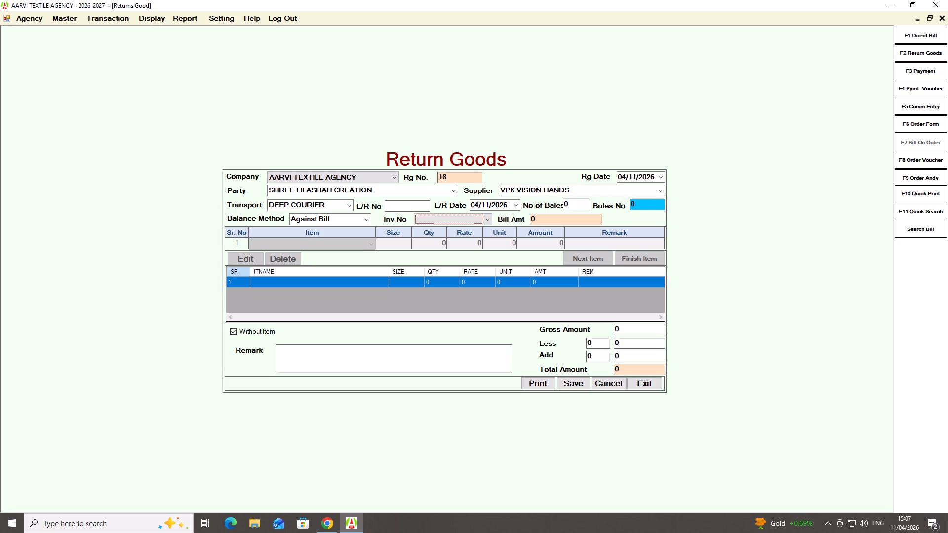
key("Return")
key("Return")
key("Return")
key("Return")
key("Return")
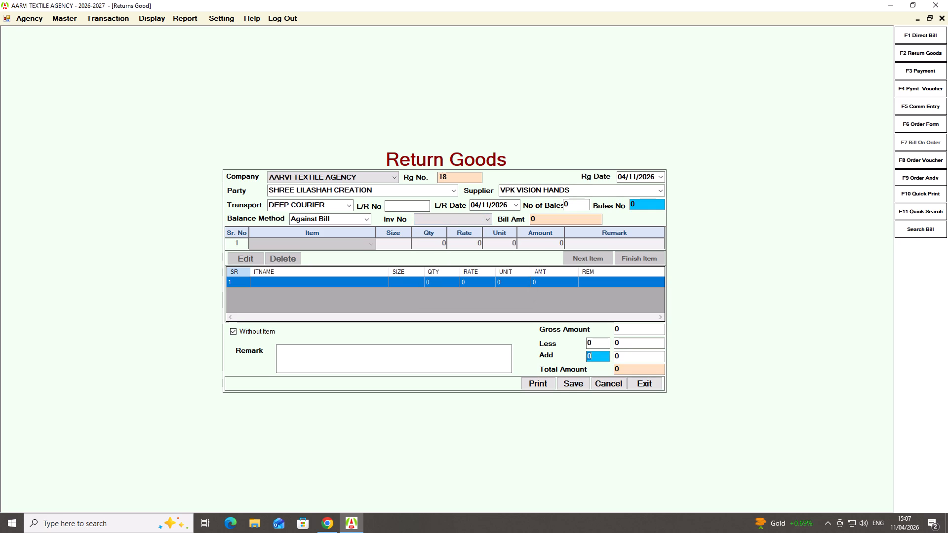
Reconfirm supplier VPK VISION HANDS and the Against Bill balance method, and select invoice 255-N for the return.
left_click(598, 186)
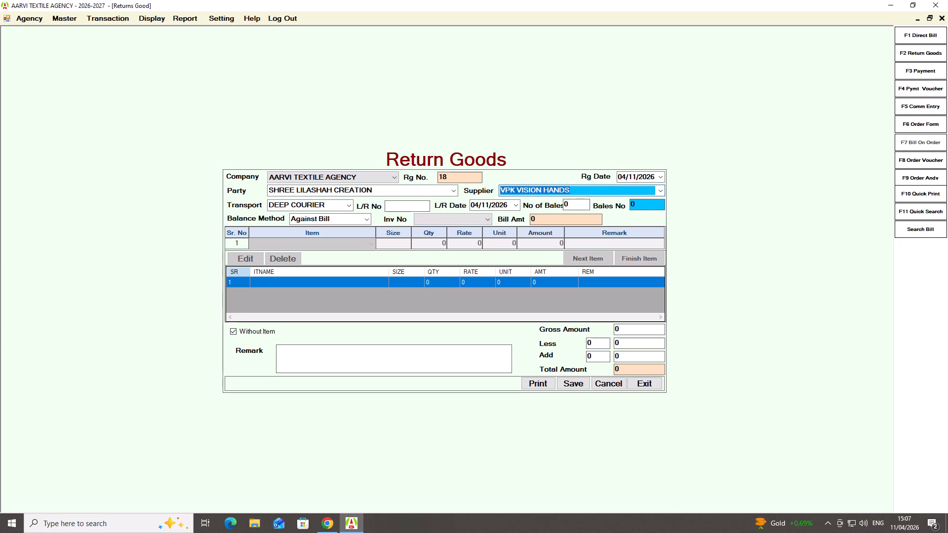
key("Return")
key("Return")
key("Return")
key("Return")
key("Return")
key("Return")
key("Return")
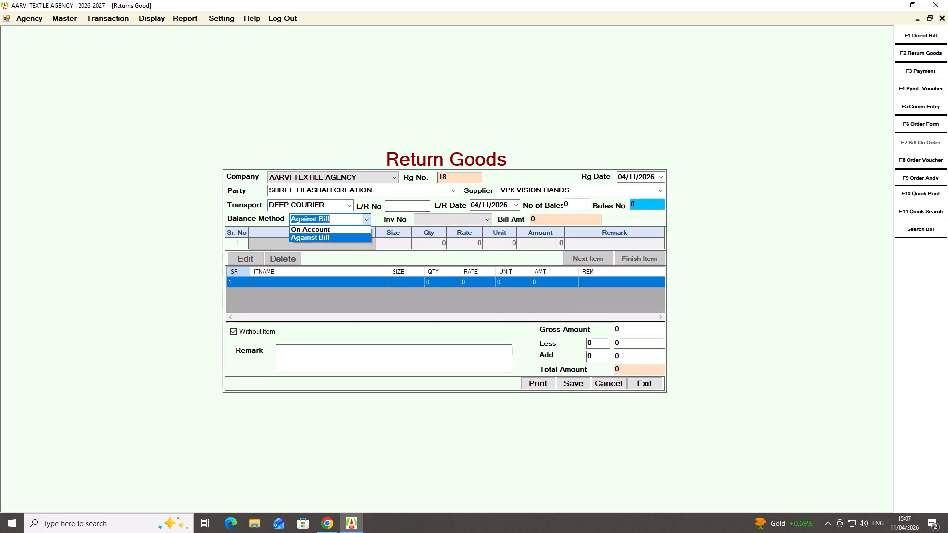
key("Down")
key("Return")
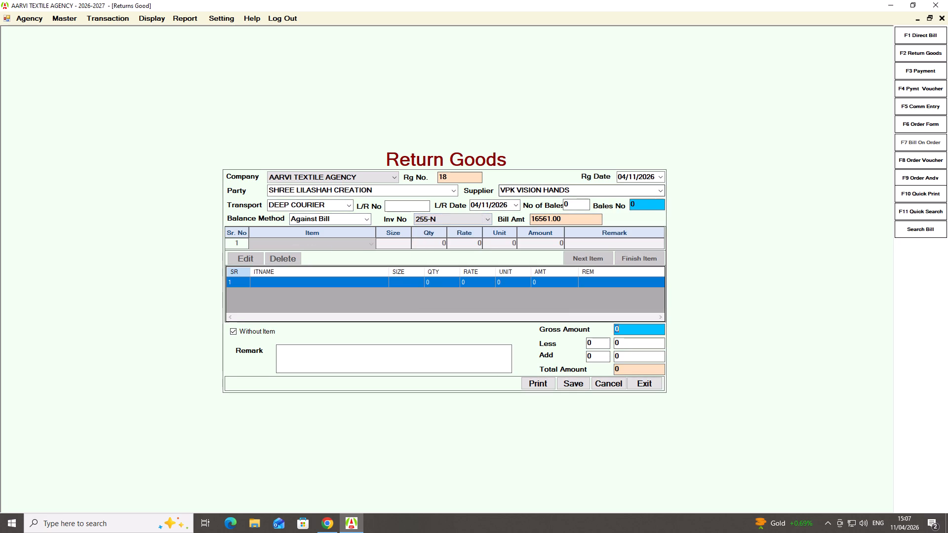
Enter a gross amount of 16561 with no less or add adjustments, and save the return goods entry.
type("16561")
key("Return")
key("Return")
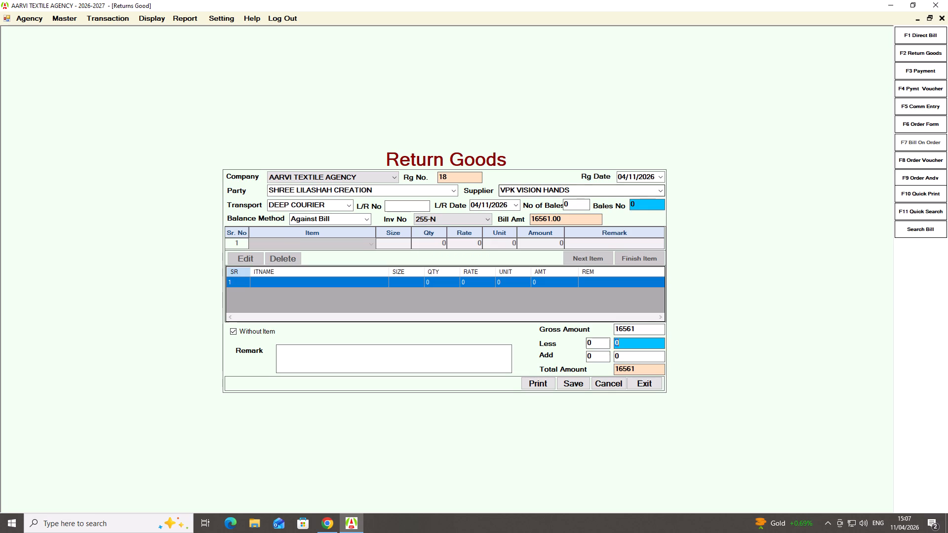
key("Return")
key("Return")
key("Return")
key("Return")
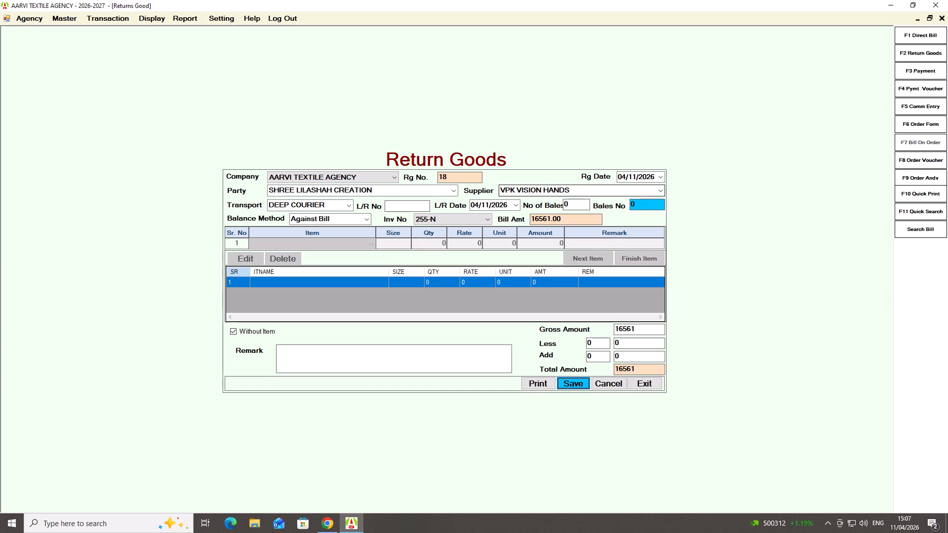
key("Return")
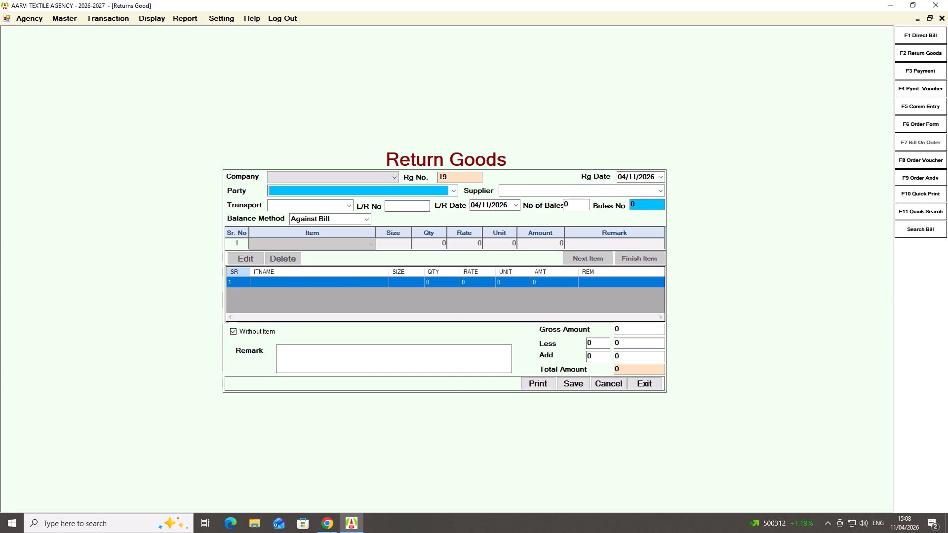
Start a return goods entry for party MANSH CREATION with supplier KHODAL CREATION.
type("MSN")
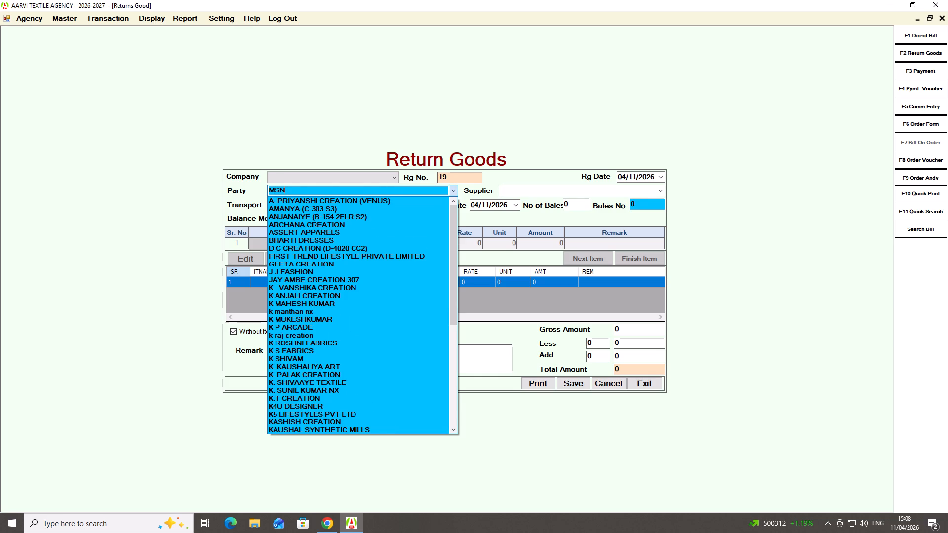
key("Down")
type("MS")
key("BackSpace")
type("AN")
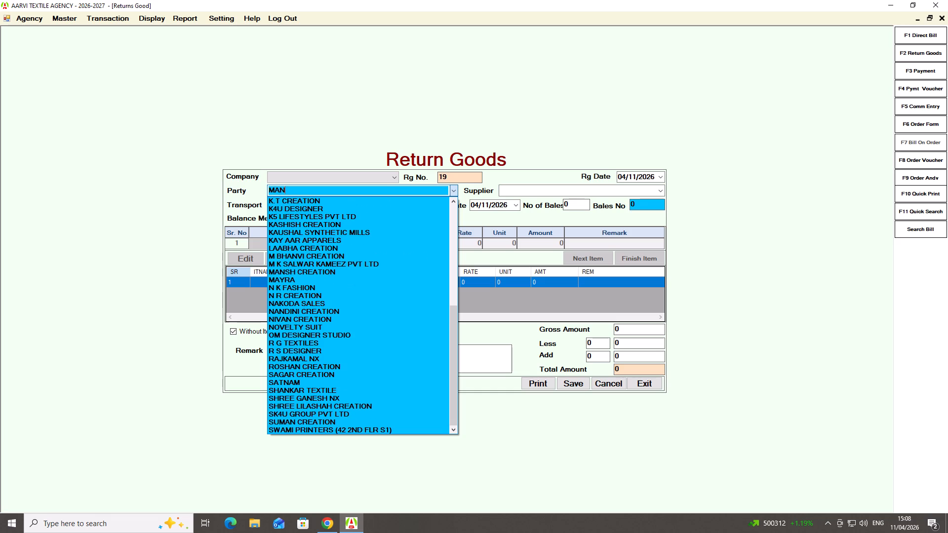
key("Down")
key("Return")
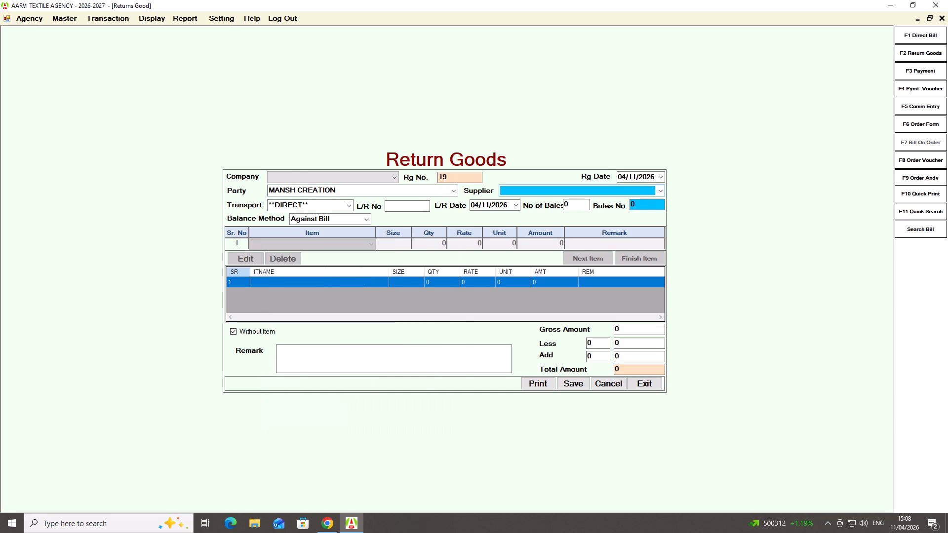
key("k")
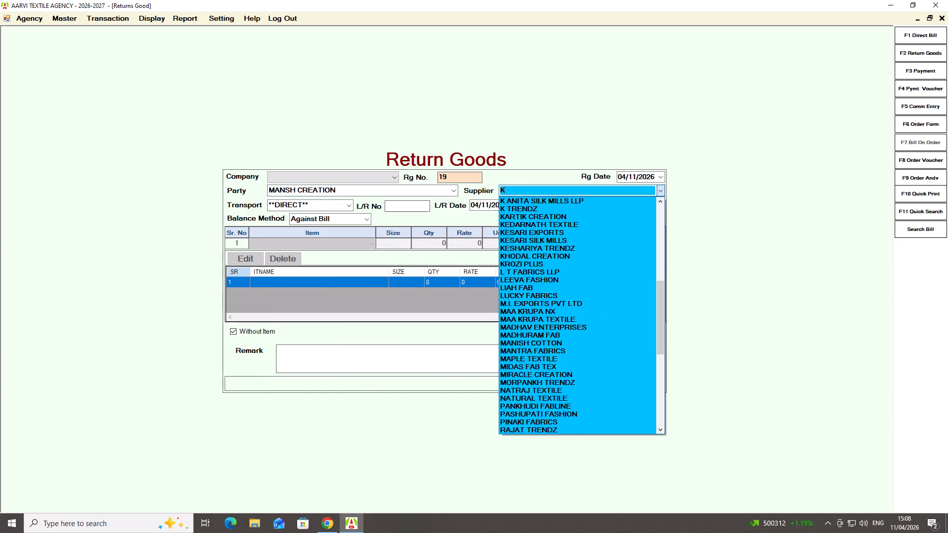
type("HO")
key("Down")
key("Return")
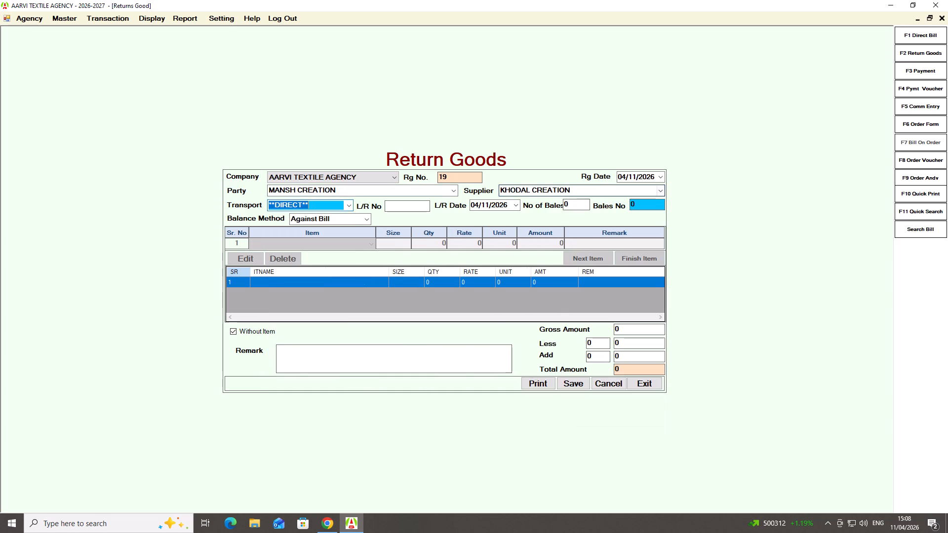
Keep the direct transport details and Against Bill balance method, and select invoice 994-N for the return.
key("Return")
key("Return")
key("Return")
key("Return")
key("Return")
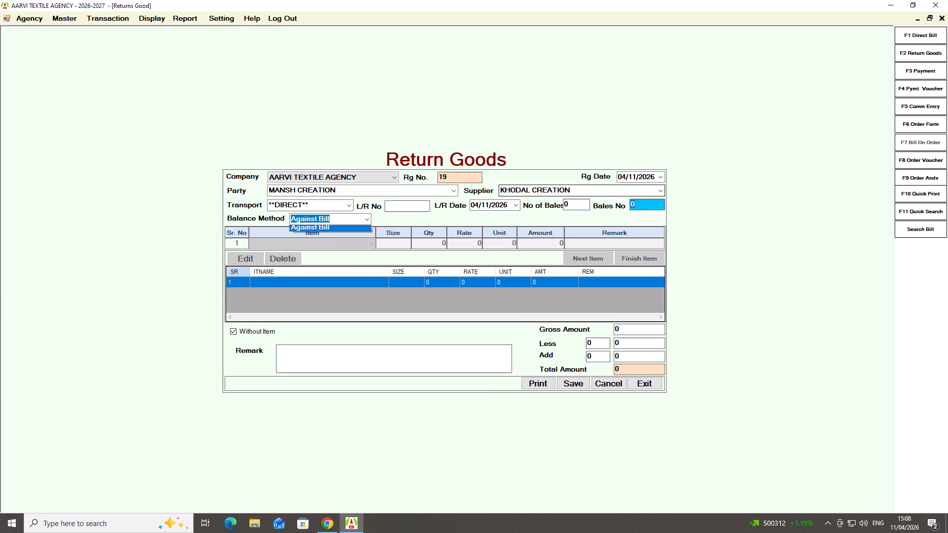
key("Return")
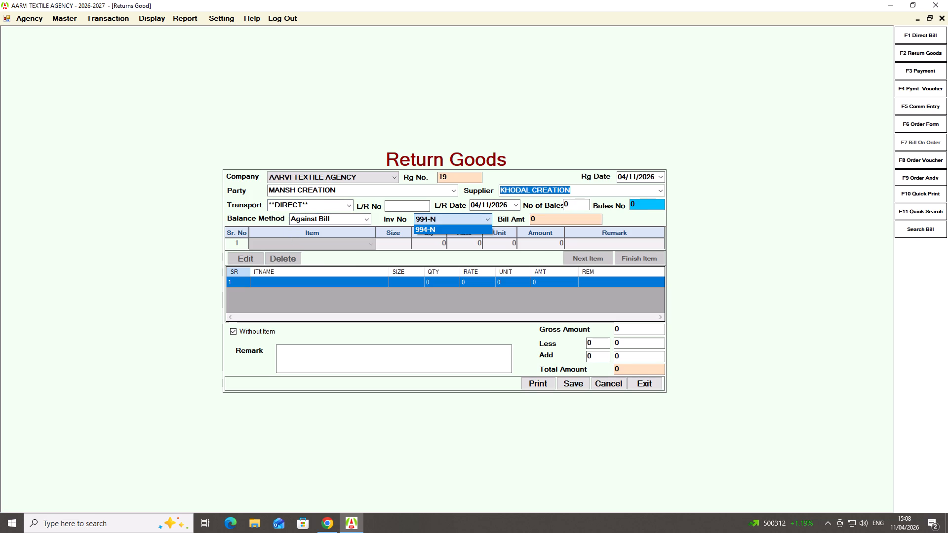
key("Return")
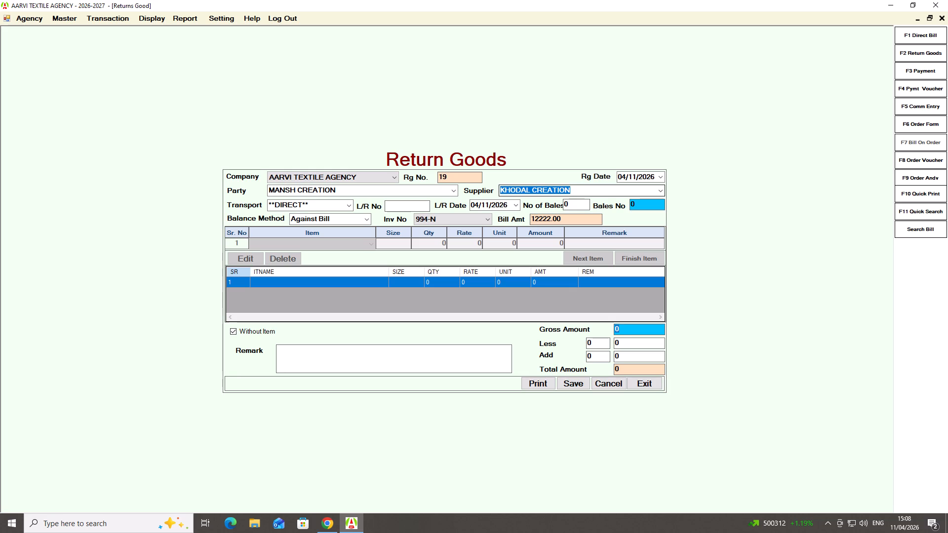
Enter a gross amount of 12222 with no less or add adjustments, and save the return goods entry.
type("12222")
key("Return")
key("Return")
key("Return")
key("Return")
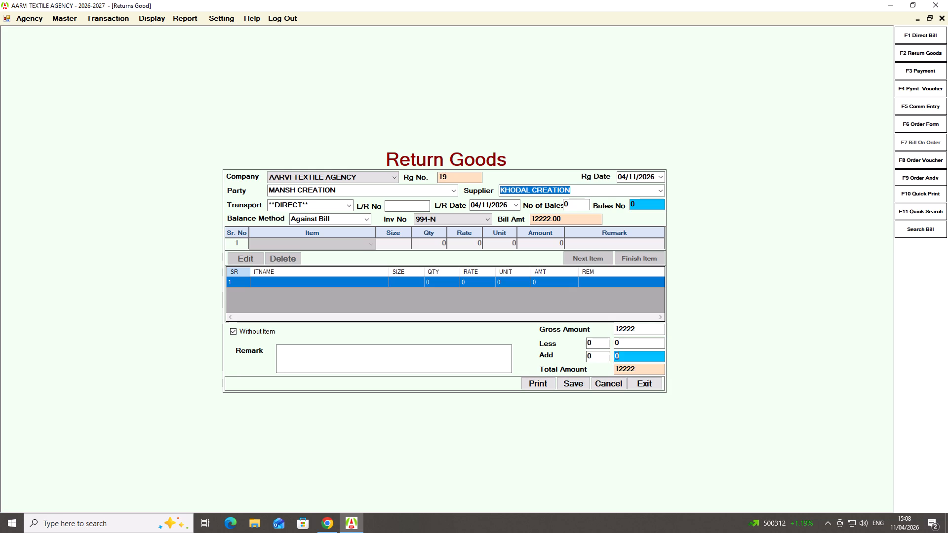
key("Return")
key("Return")
key("Return")
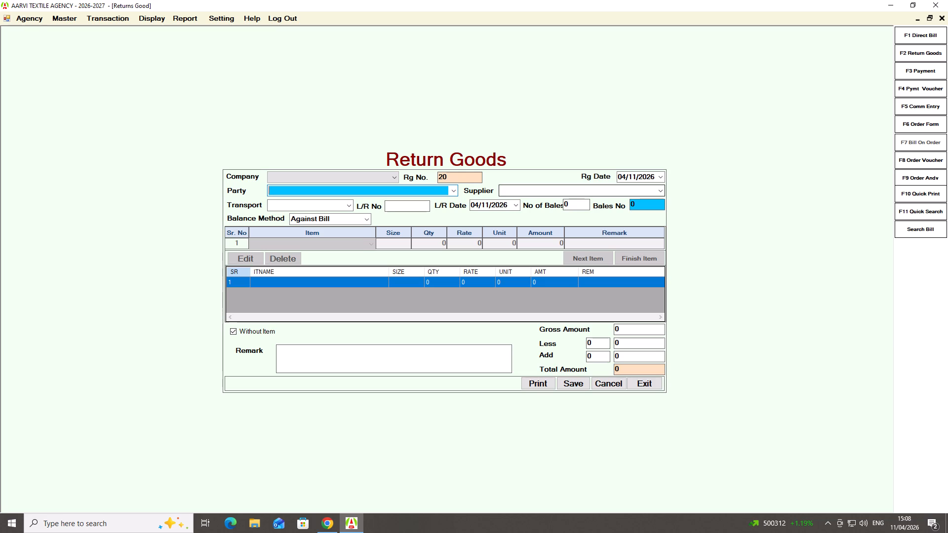
Start another return goods entry for party MANSH CREATION with supplier M.I. EXPORTS PVT LTD.
type("MAN")
key("Down")
key("Return")
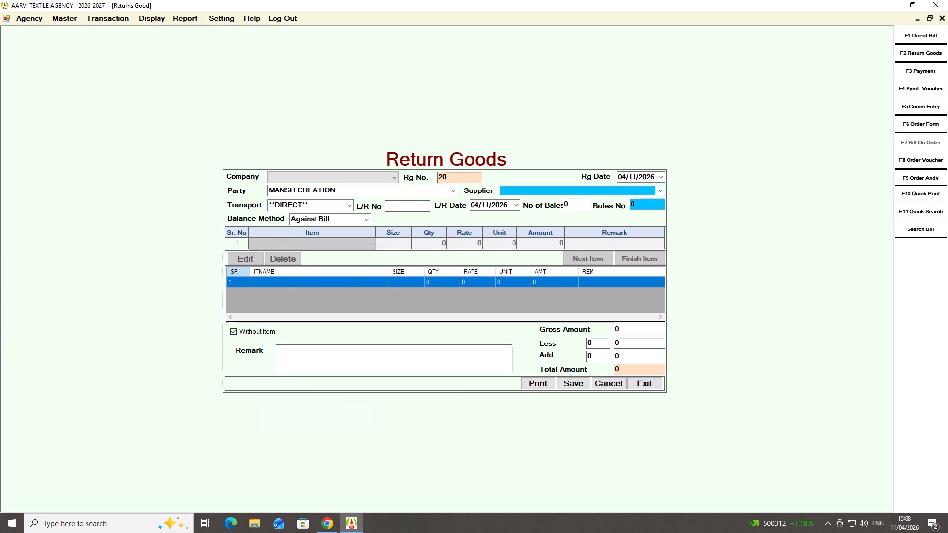
type("M.I")
key("Down")
key("Return")
Keep the direct transport details and Against Bill balance method, and select invoice 19239-N for the return.
key("Return")
key("Return")
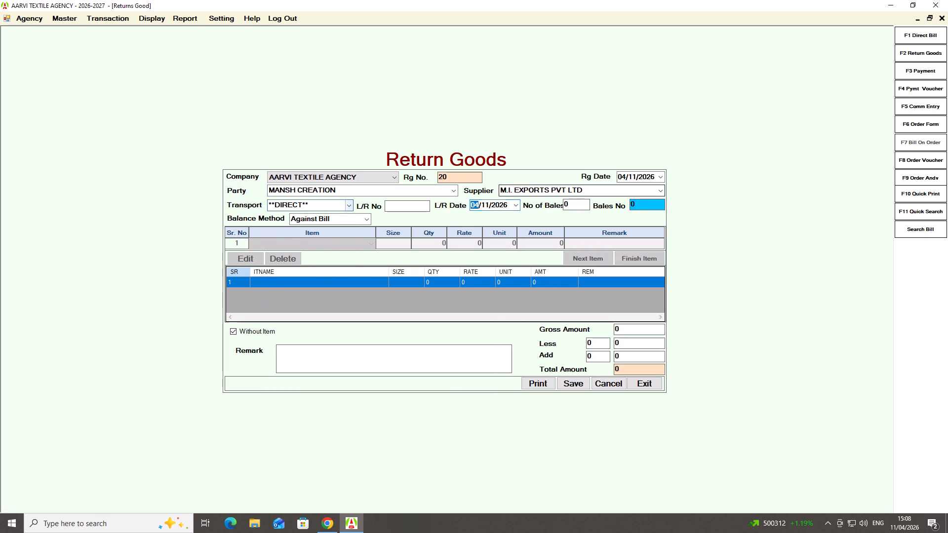
key("Return")
key("Return")
key("Return")
key("Return")
key("Return")
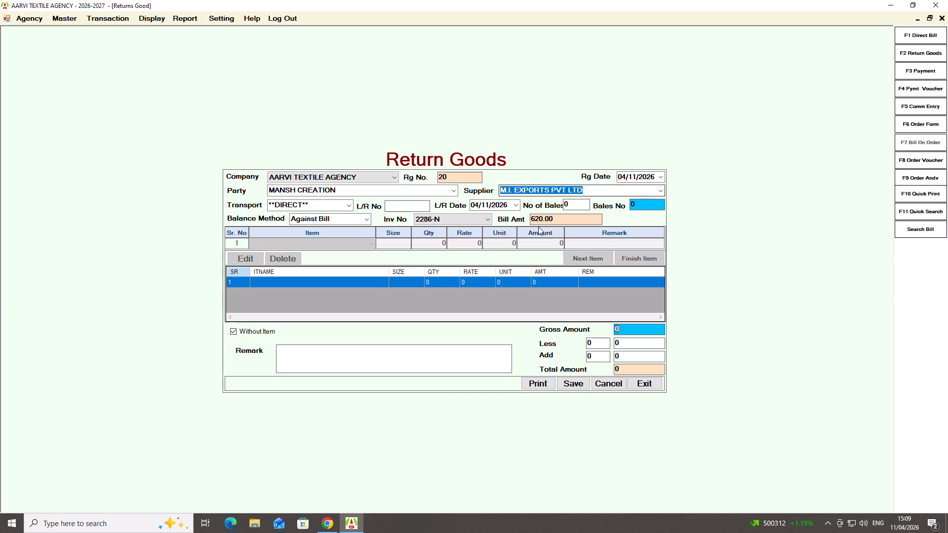
left_click(490, 222)
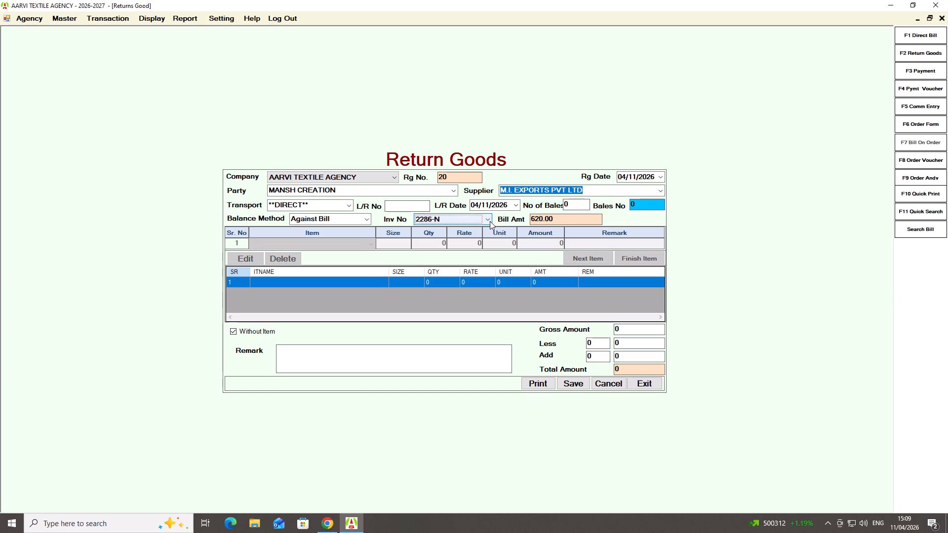
left_click(489, 221)
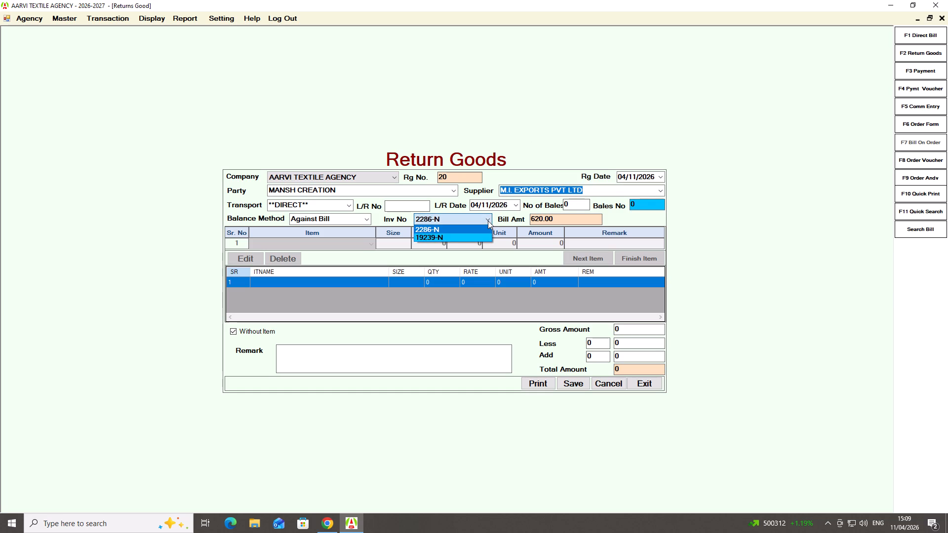
left_click(481, 239)
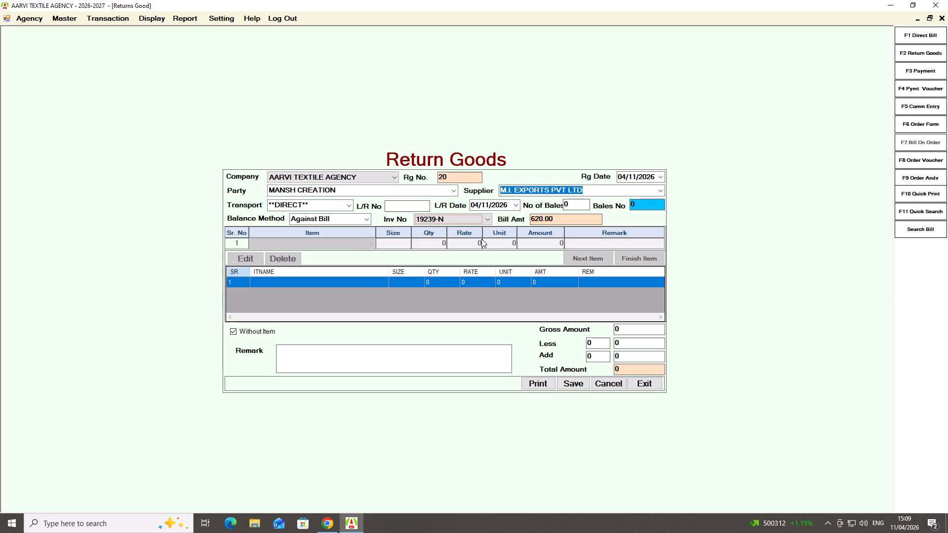
key("Return")
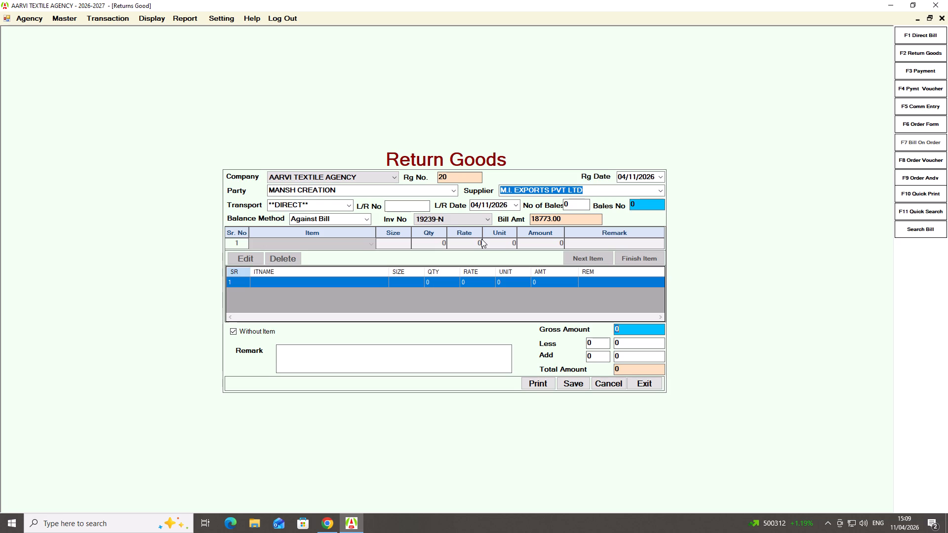
Enter a gross amount of 9677 with no less or add adjustments, and save the return goods entry.
type("9677")
key("Return")
key("Return")
key("Return")
key("Return")
key("Return")
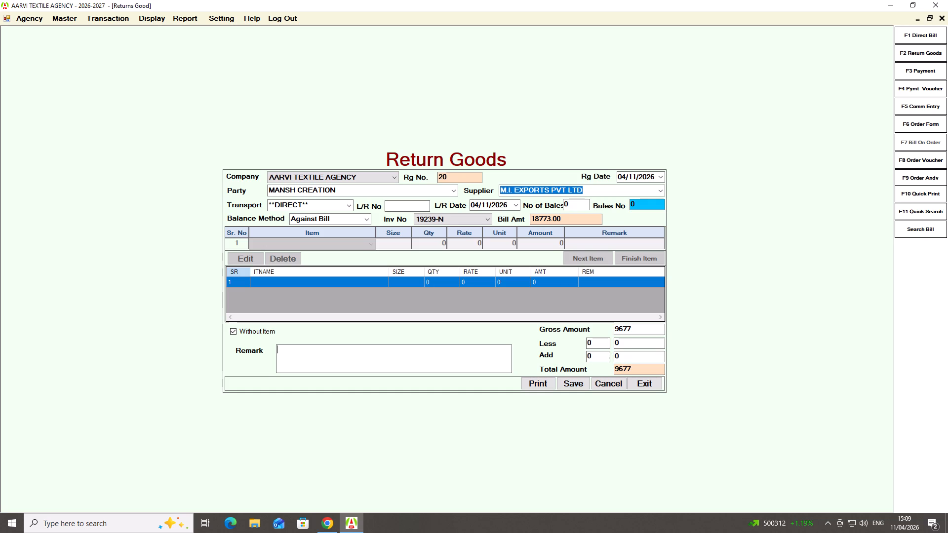
key("Return")
key("Return")
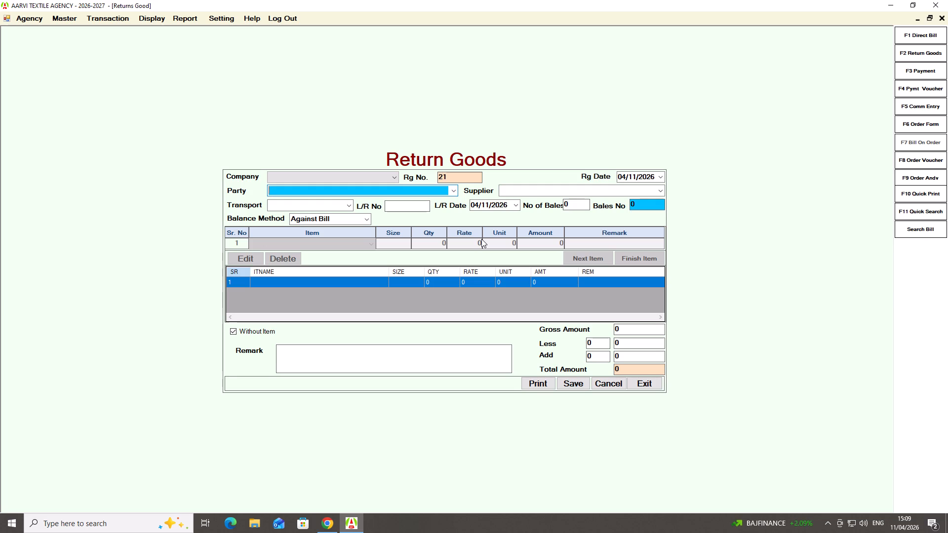
Start a return goods entry for party SHREE GANESH NX with supplier SHREE AMBICA TRADERS.
type("SHREE")
key("Down")
key("Return")
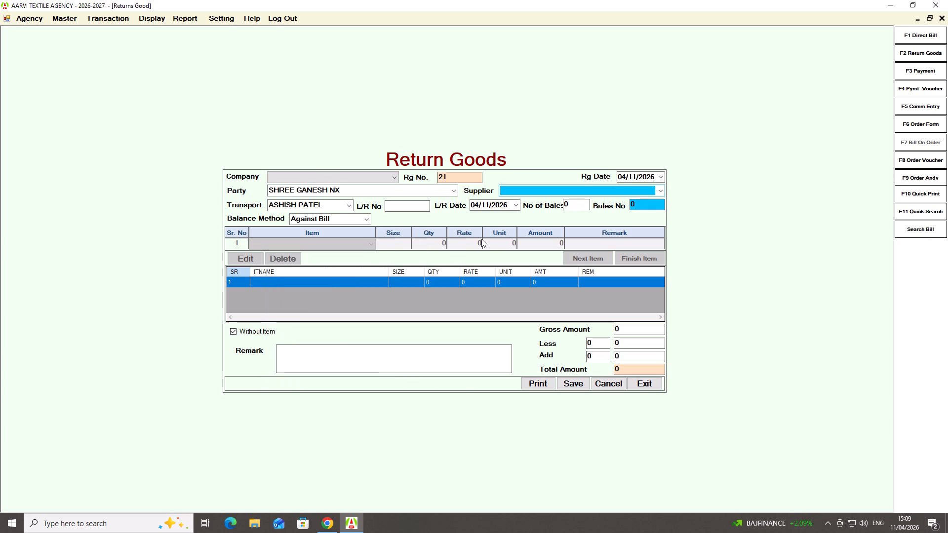
type("SHREE")
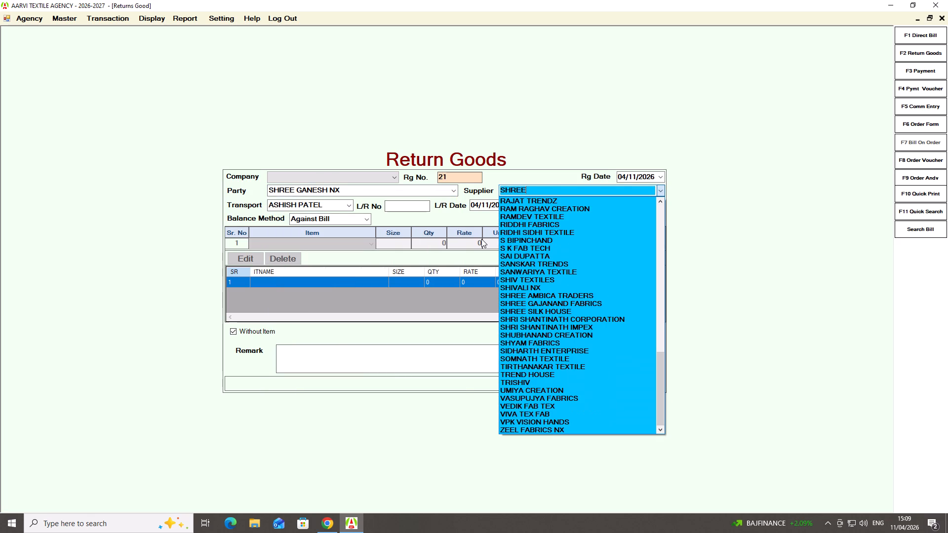
key("Down")
key("Return")
Keep the default transport details and Against Bill balance method, and select invoice 3834-N for the return.
key("Return")
key("Return")
key("Return")
key("Return")
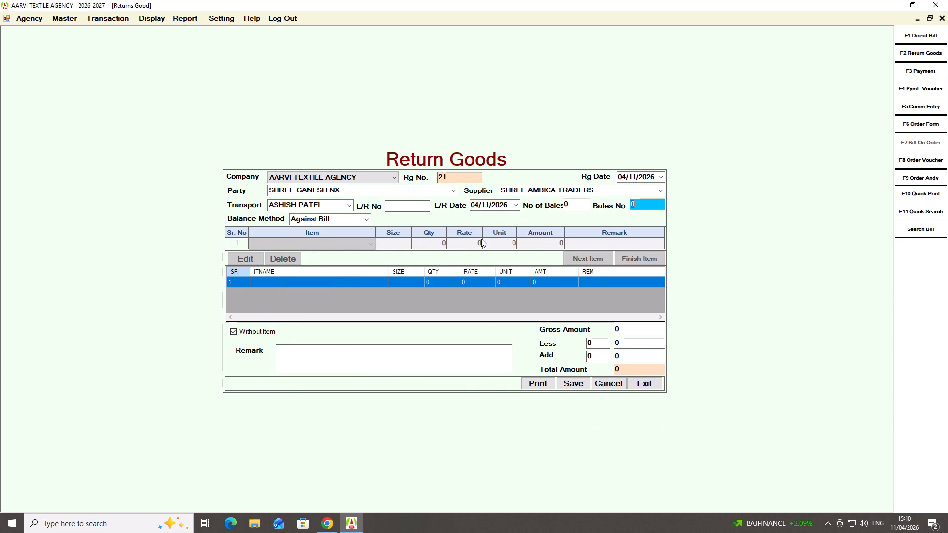
key("Return")
key("Return")
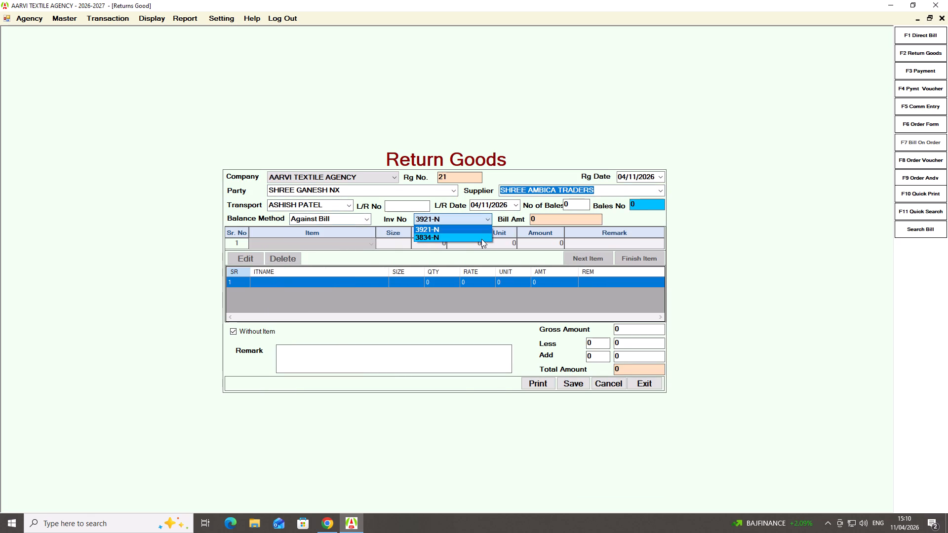
key("Down")
key("Return")
Enter a gross amount of 36493 with no less or add adjustments, save the return entry, and close the form.
key("Return")
key("Return")
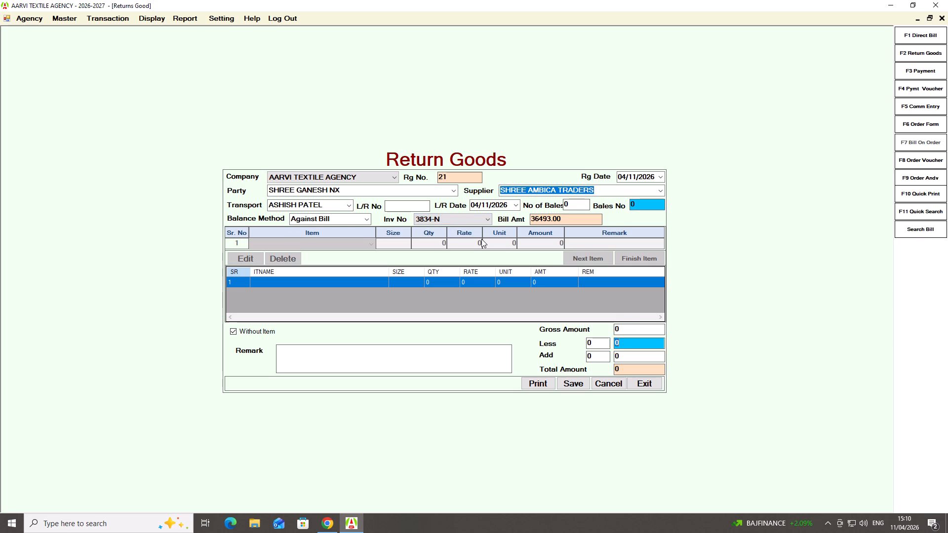
key("Return")
key("Return")
key("shift+Tab")
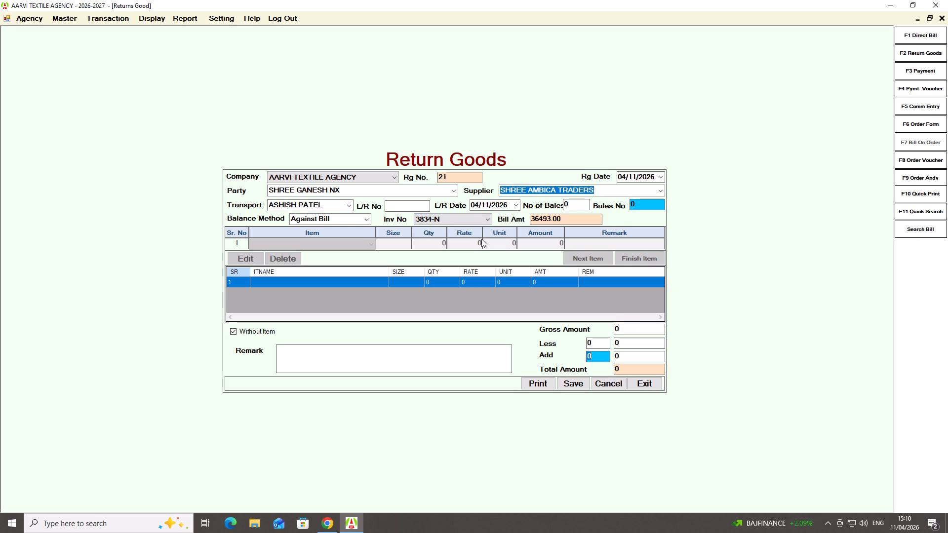
left_click(626, 328)
left_click(626, 328)
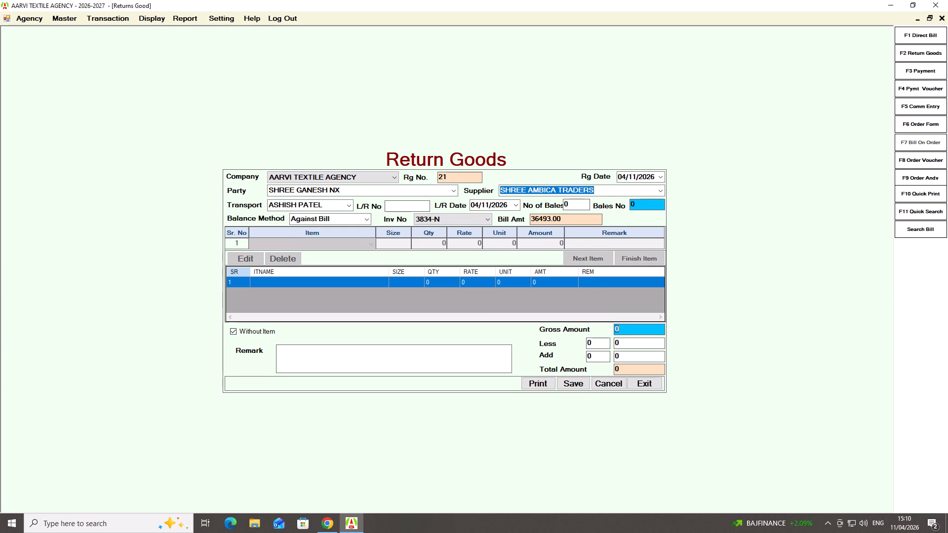
type("36493")
key("Return")
key("Return")
key("Return")
key("Return")
key("Return")
key("Return")
key("Return")
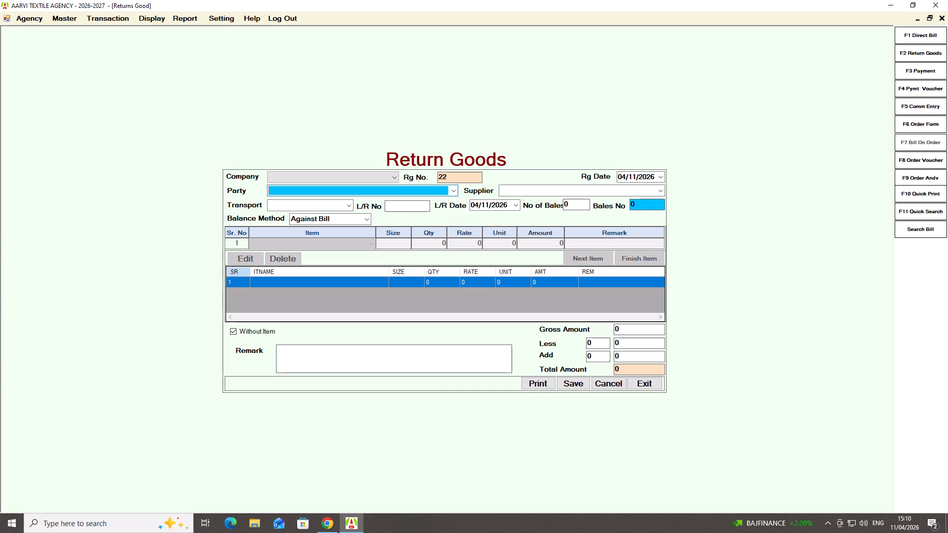
key("Escape")
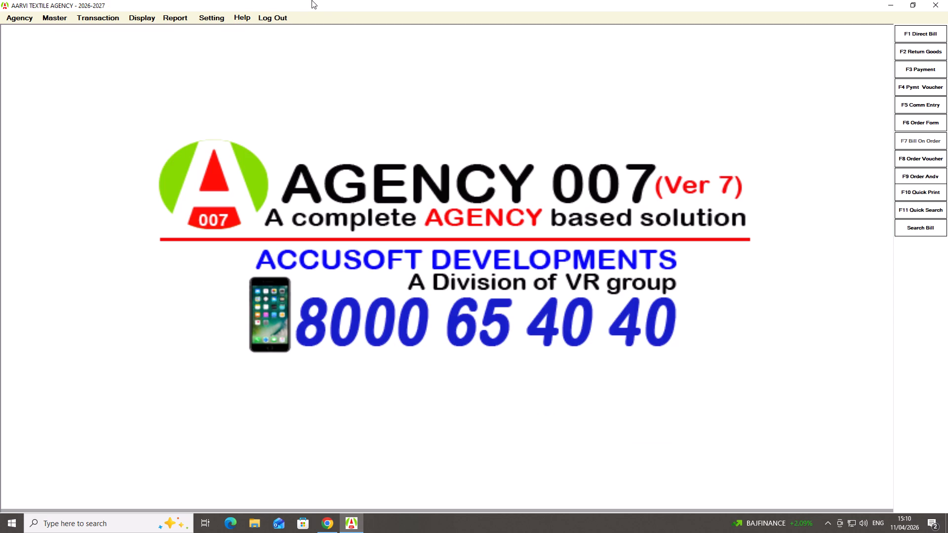
Preview the pending payment report for all parties from 01/04/2026 to 31/03/2027.
left_click(179, 23)
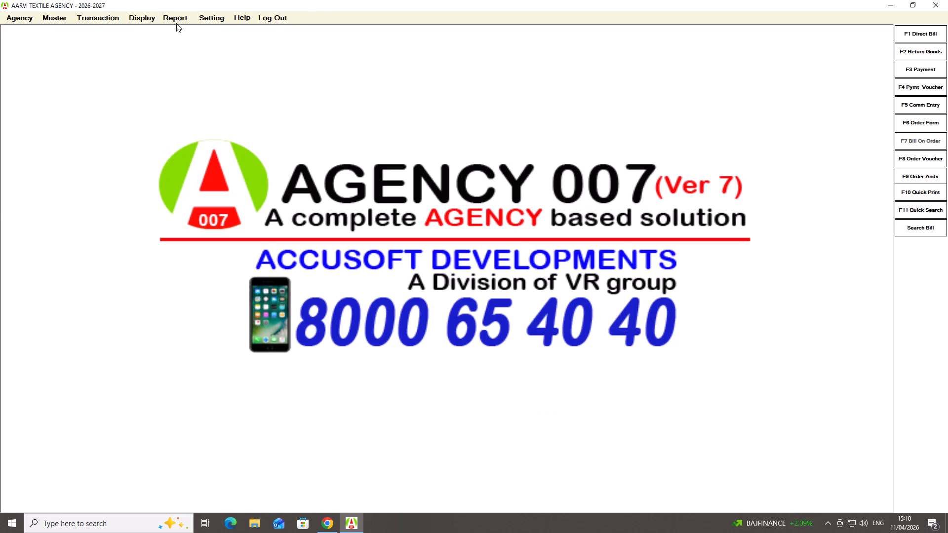
left_click(174, 21)
left_click(204, 62)
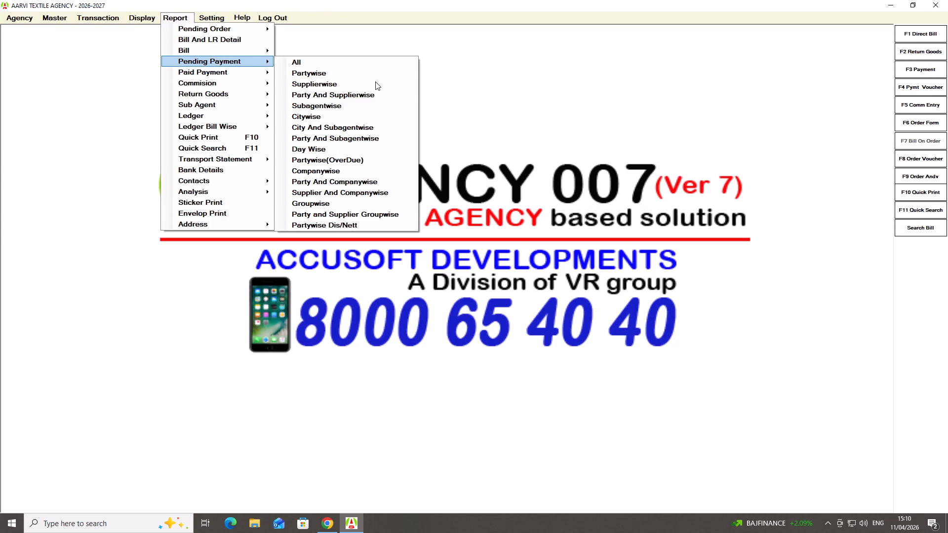
left_click(343, 63)
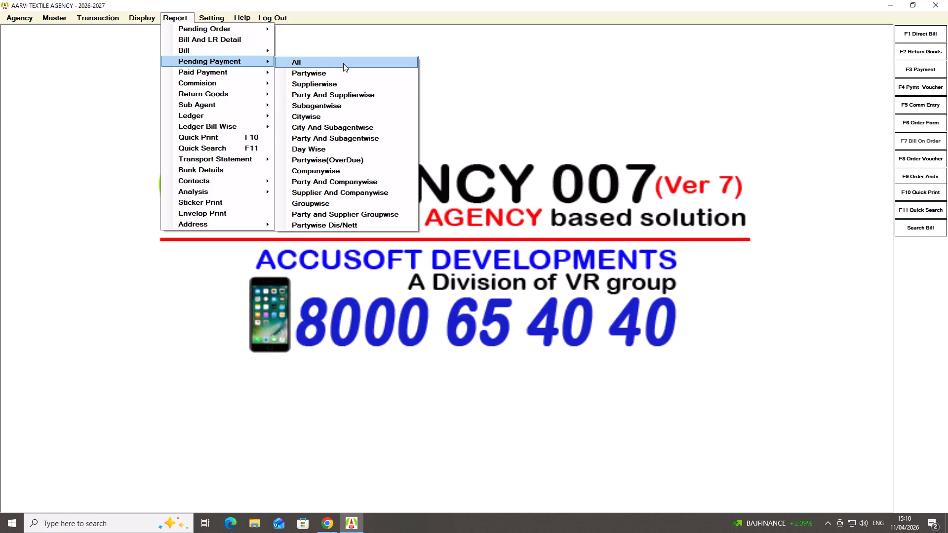
left_click(327, 87)
left_click(326, 93)
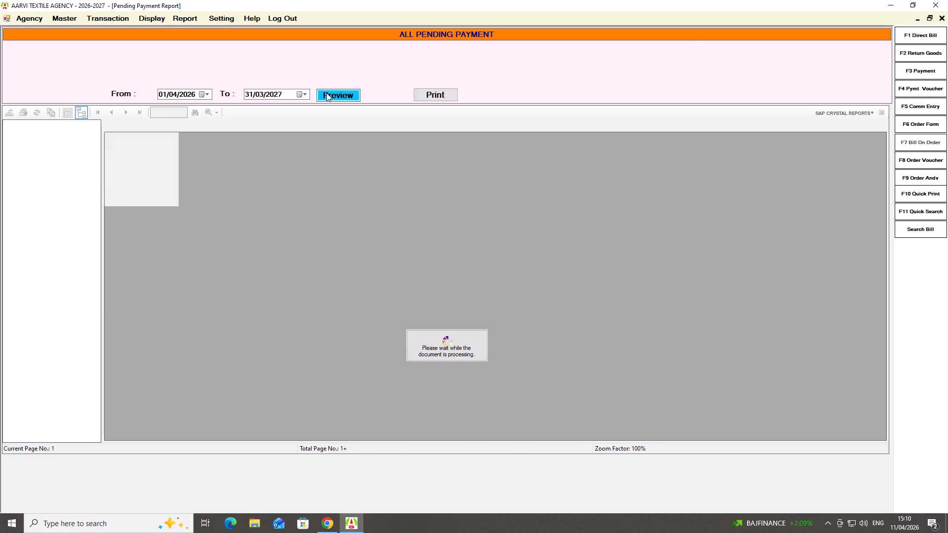
Start exporting the all-party pending payment report with PDF as the file type, and go up to the Documents folder.
left_click(8, 116)
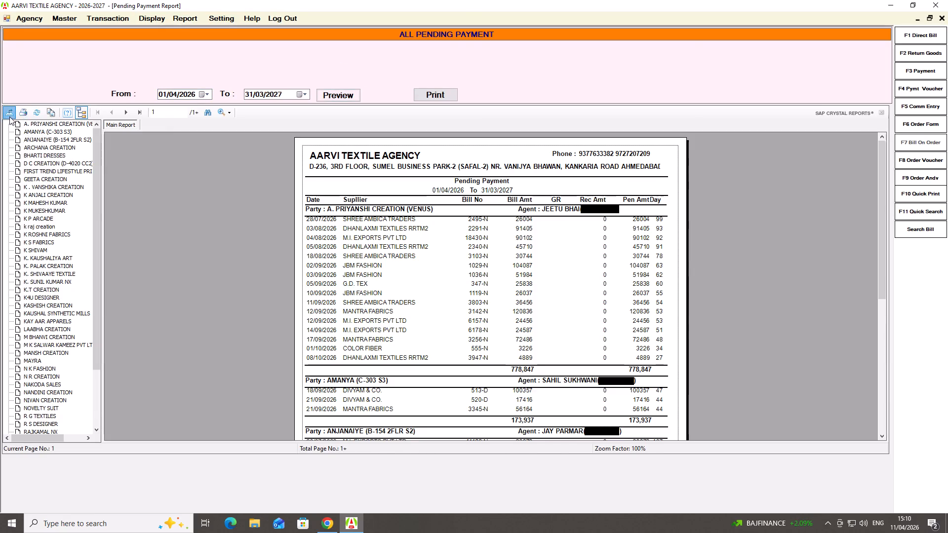
left_click(100, 240)
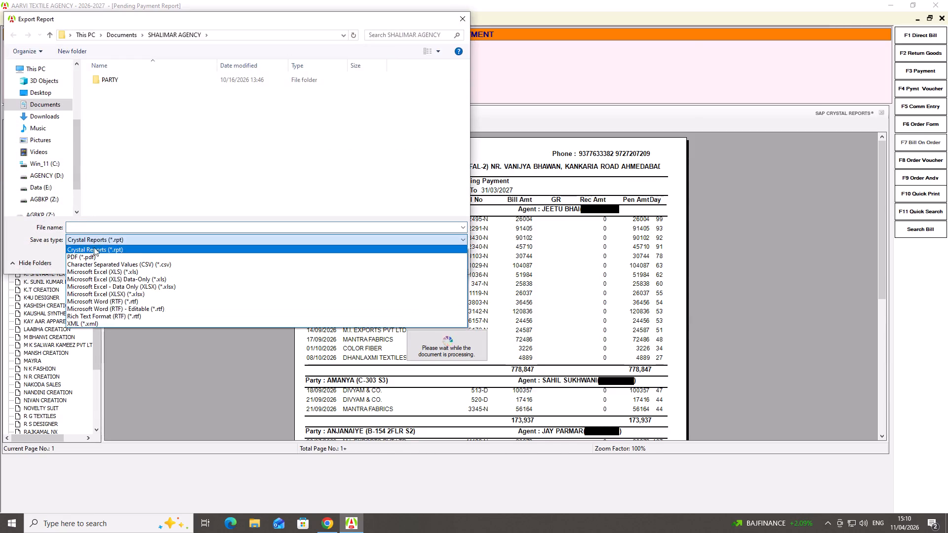
left_click(88, 257)
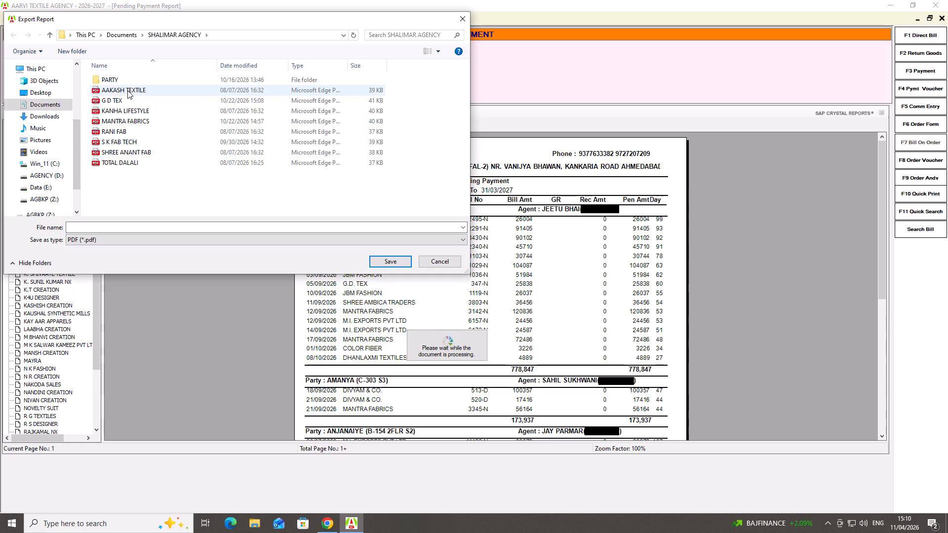
left_click(117, 31)
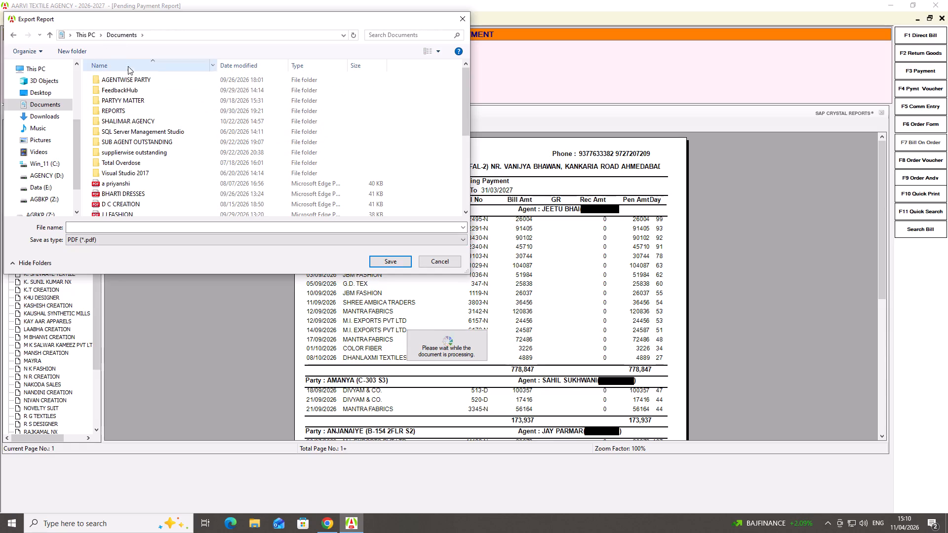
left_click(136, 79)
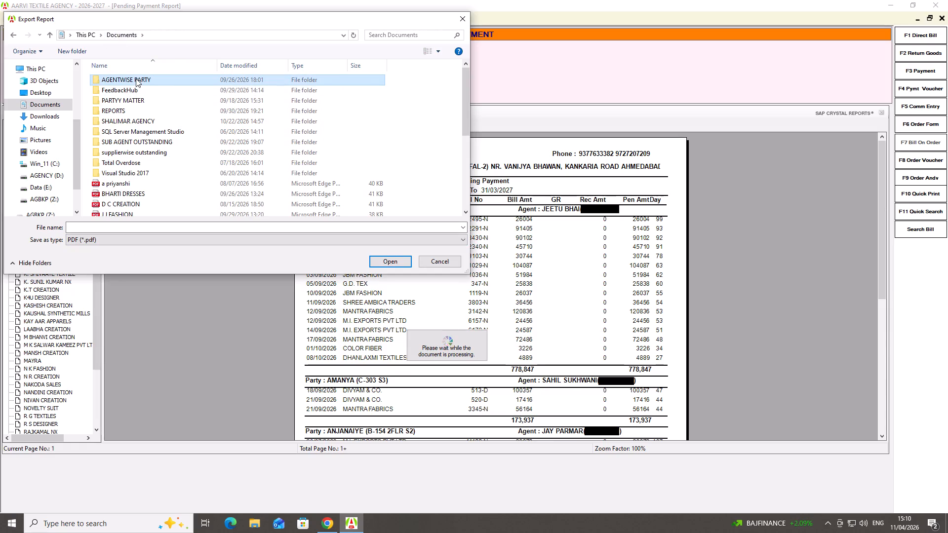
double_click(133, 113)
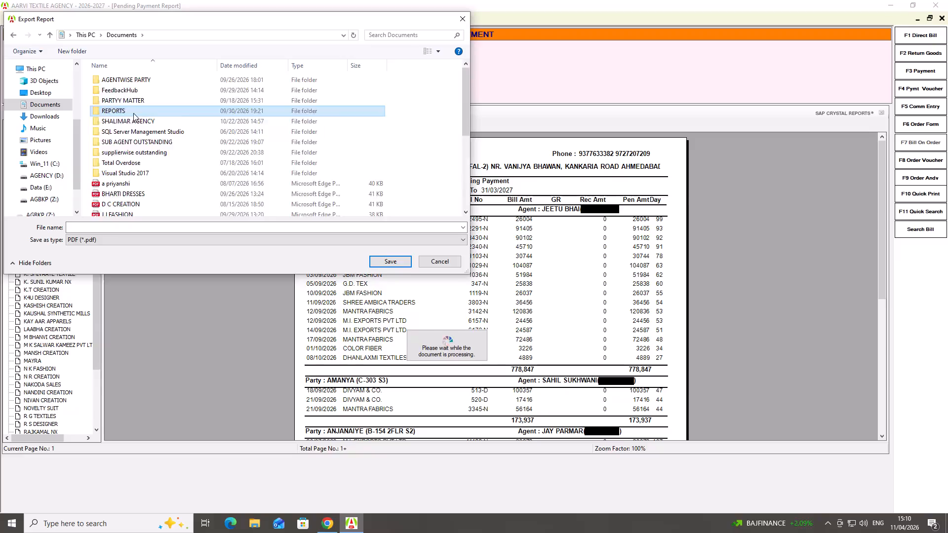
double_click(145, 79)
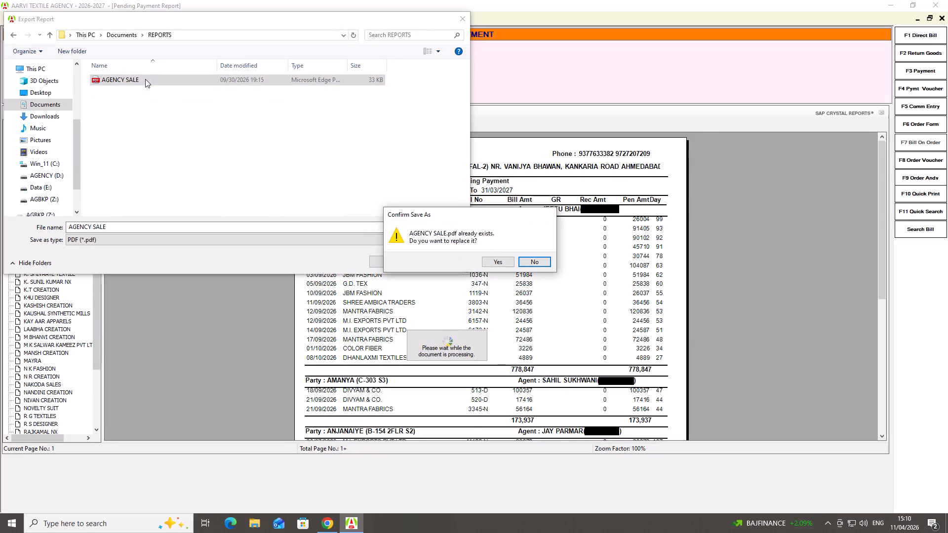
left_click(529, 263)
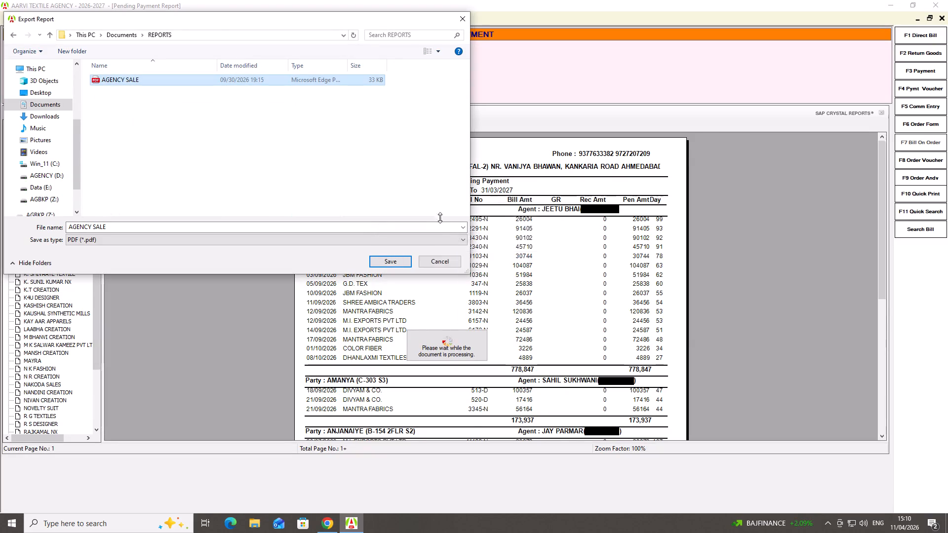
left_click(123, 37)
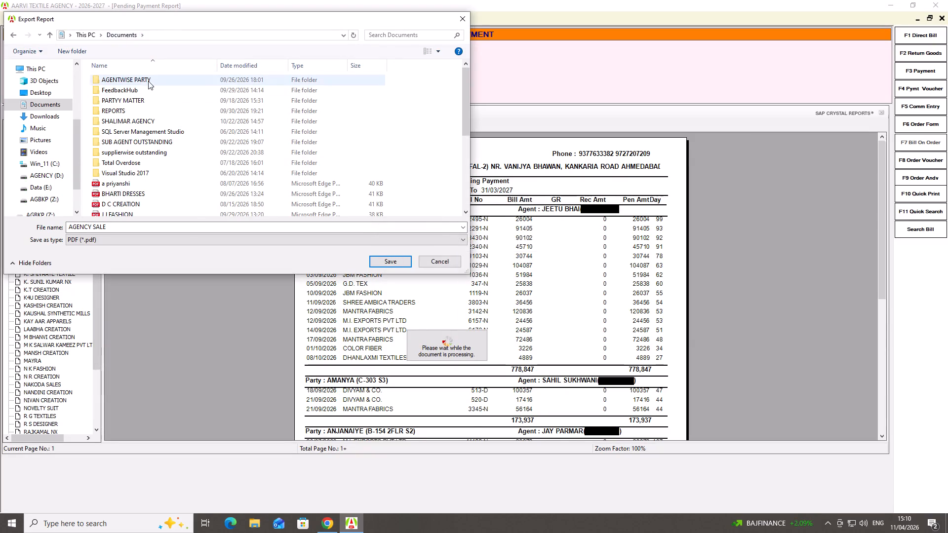
Save the export over the existing "whole outstanding" PDF in the SUB AGENT OUTSTANDING folder, and close the report.
double_click(149, 140)
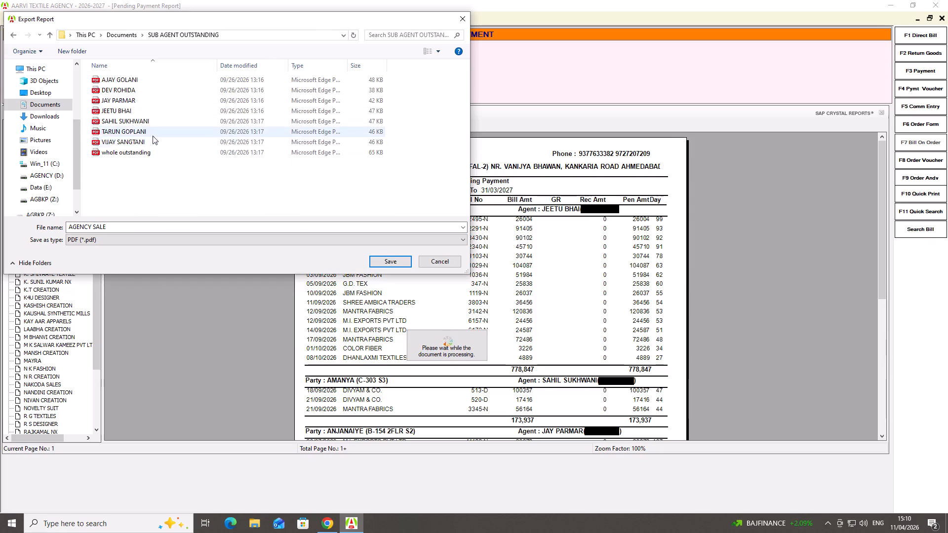
left_click(152, 149)
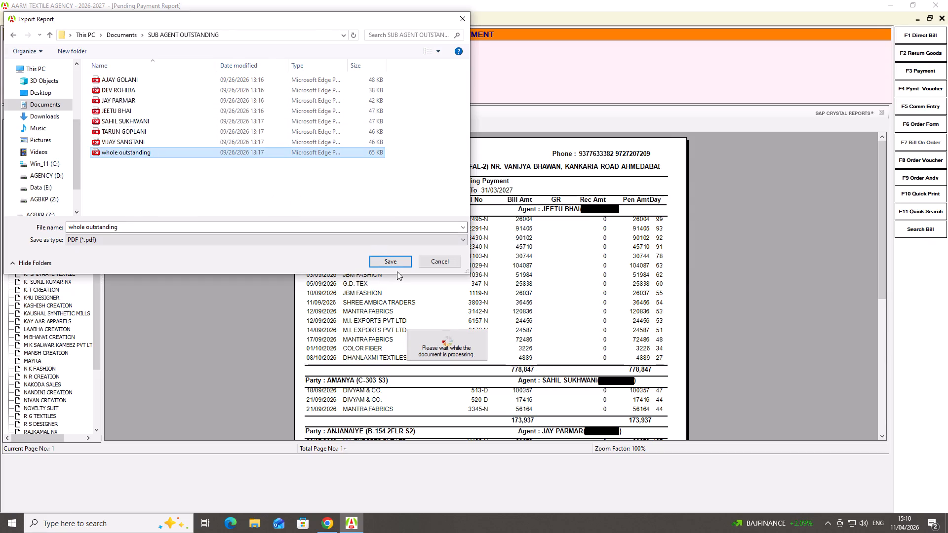
left_click(397, 262)
left_click(493, 264)
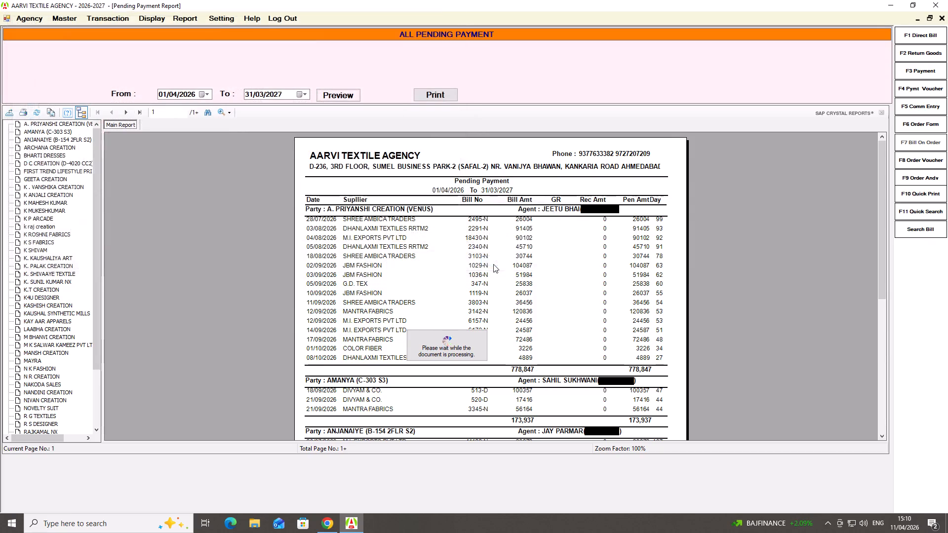
key("Escape")
key("Escape")
key("Escape")
Open the sub-agent pending payment report and preview it datewise for sub-agent Ajay from 01/04/2026 to 31/03/2027.
left_click(185, 16)
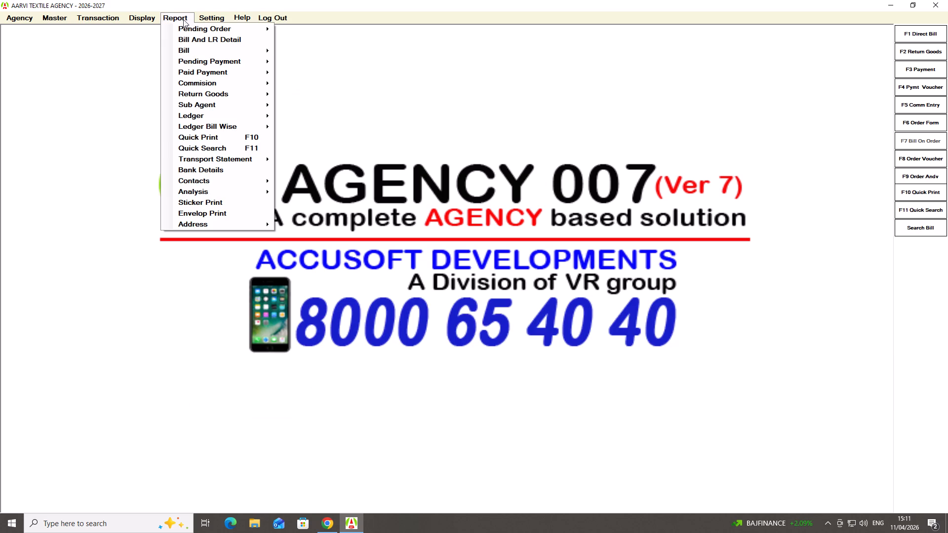
left_click(209, 64)
left_click(346, 108)
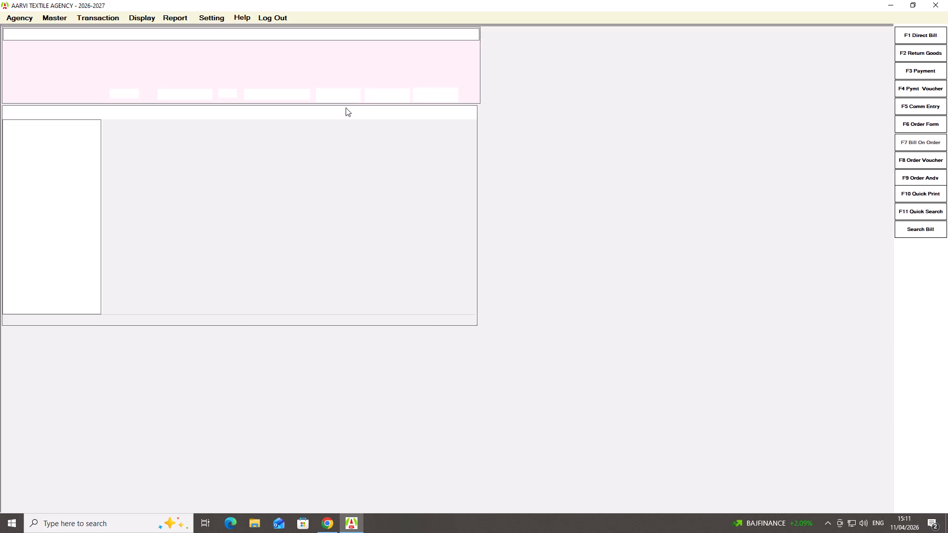
key("Down")
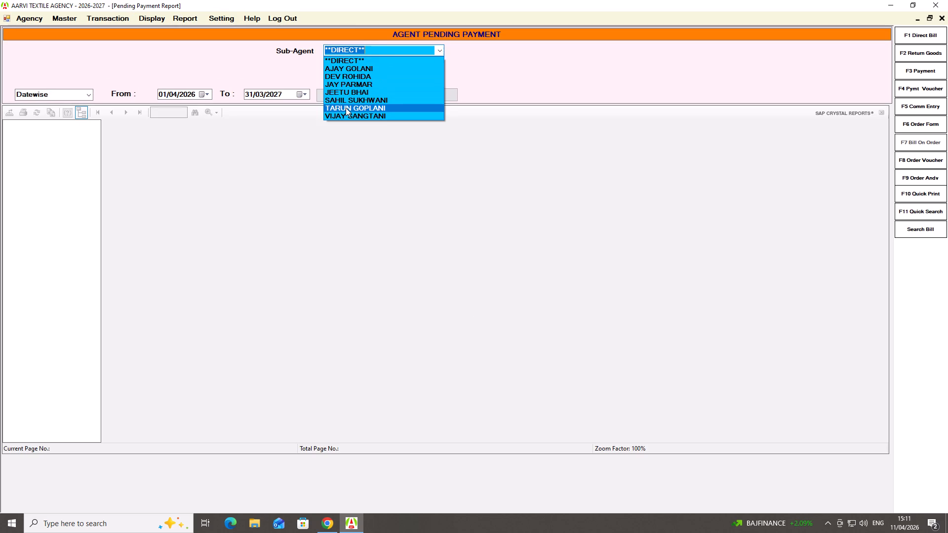
key("Up")
key("Up")
key("Up")
key("Up")
key("Up")
key("Return")
key("Return")
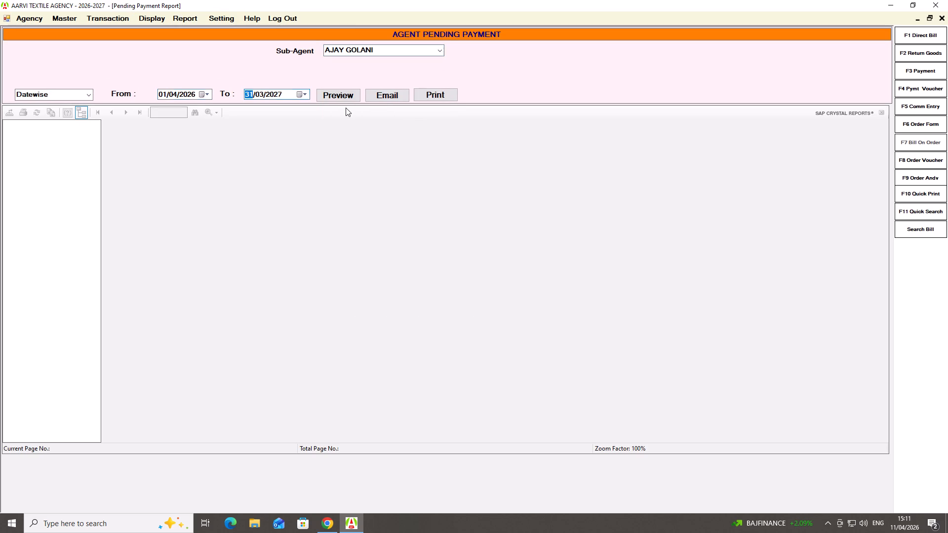
key("Return")
key("Return")
key("Return")
key("Return")
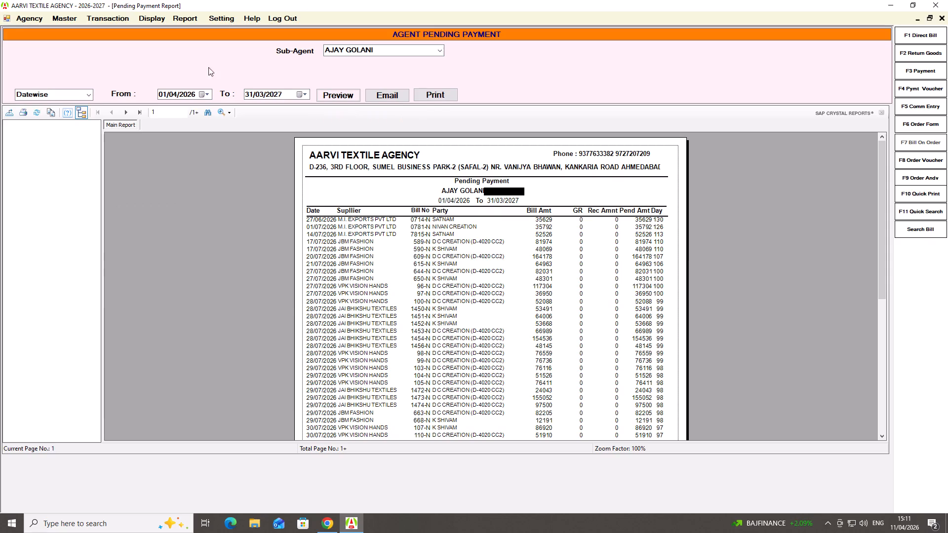
Export sub-agent Ajay's report as a PDF, replacing his existing file in the SUB AGENT OUTSTANDING folder.
left_click(6, 111)
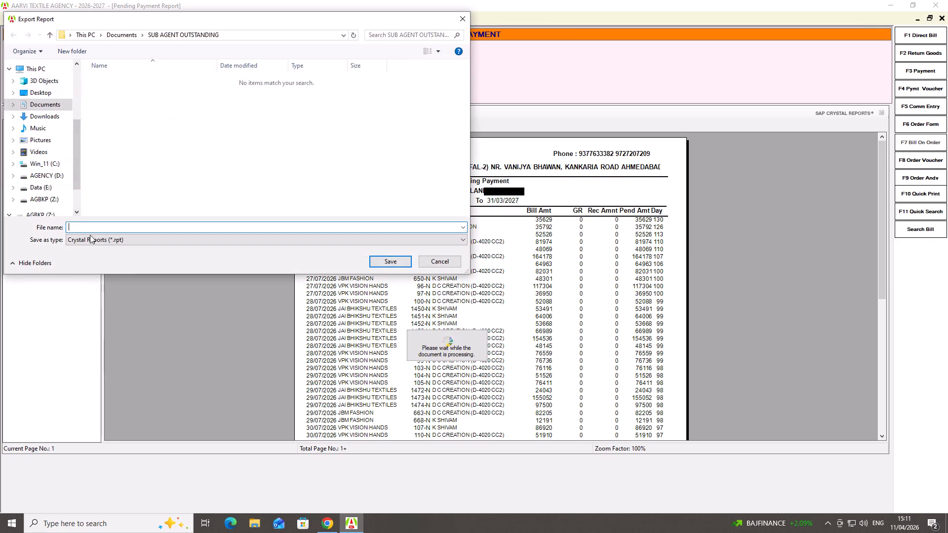
left_click(90, 238)
left_click(84, 261)
left_click(83, 238)
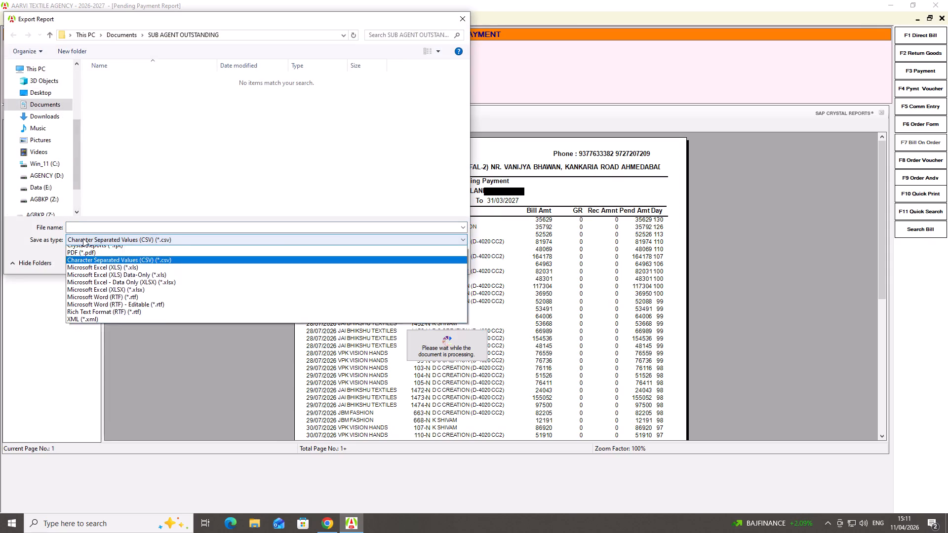
left_click(81, 256)
left_click(124, 80)
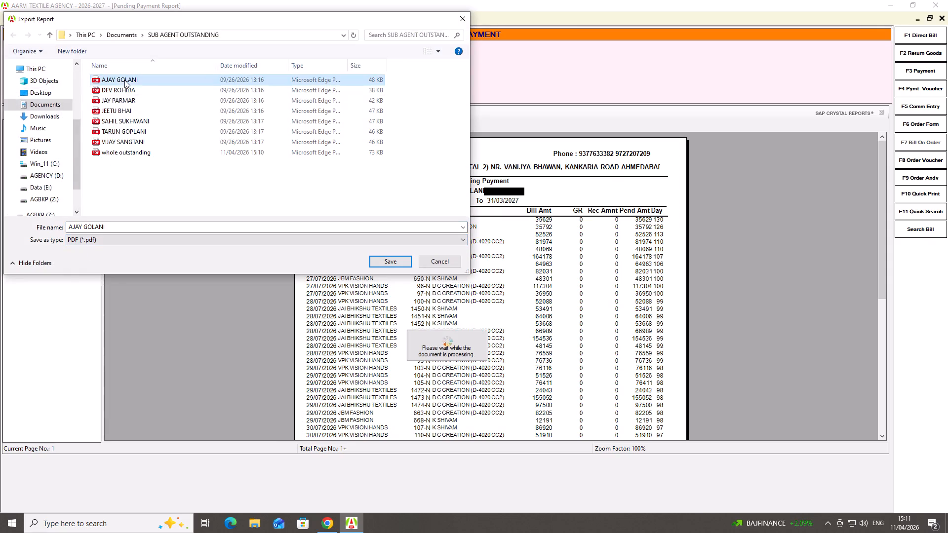
left_click(381, 265)
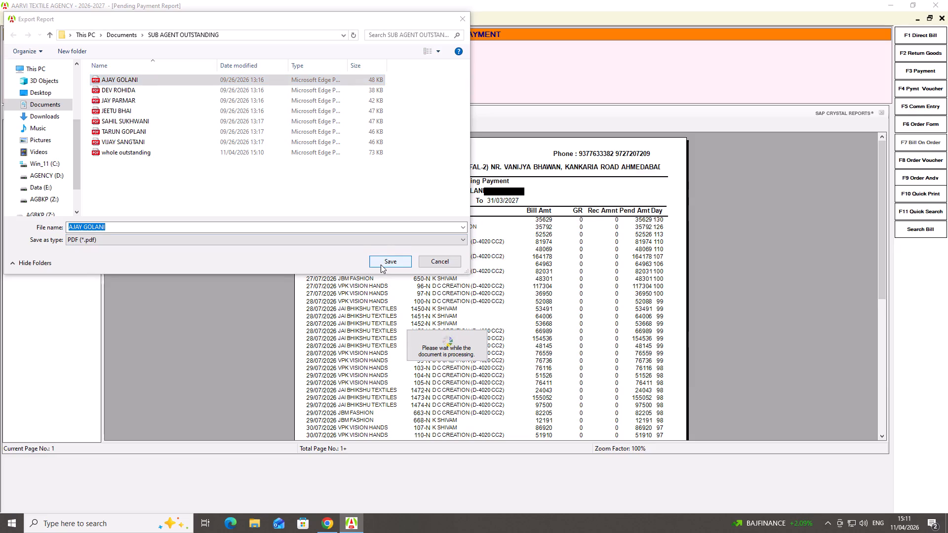
left_click(493, 266)
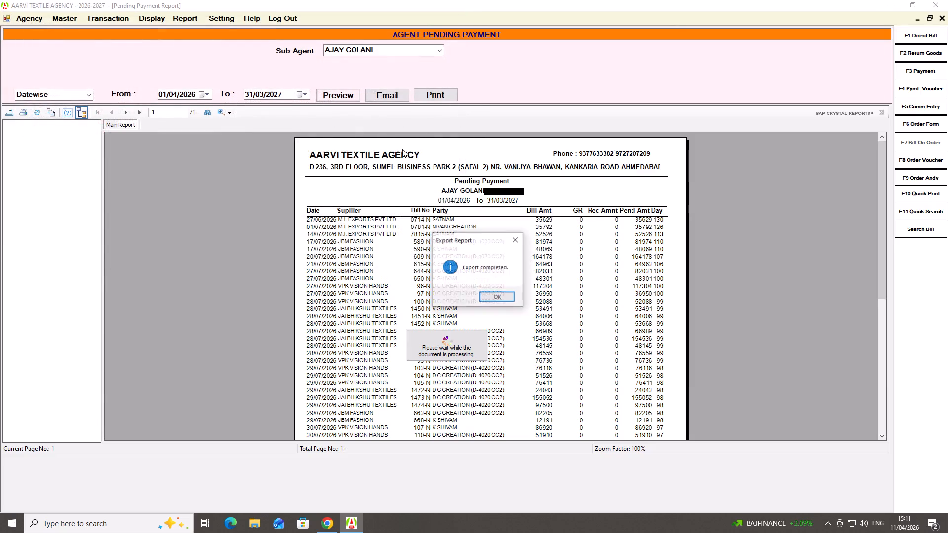
left_click(499, 295)
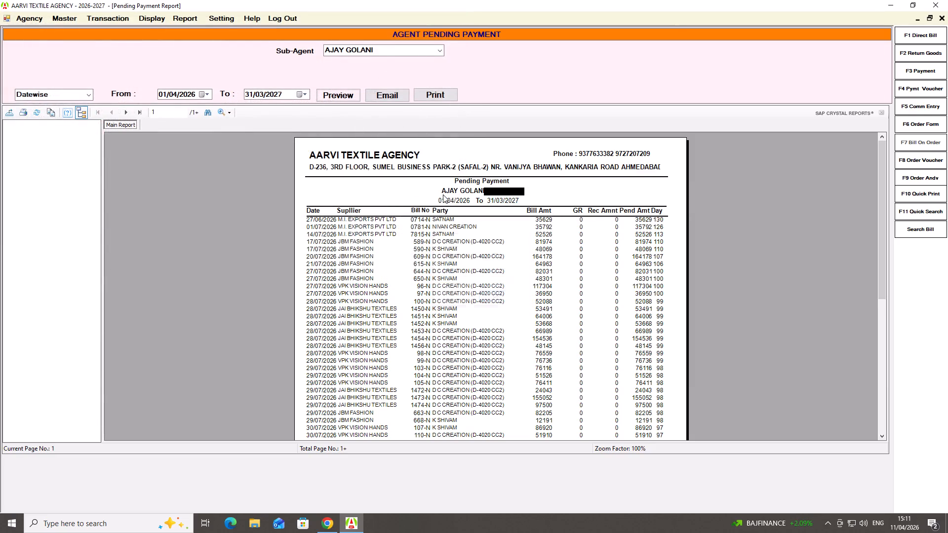
Switch to sub-agent Jay, skipping Dev, and preview his datewise pending payment report for 01/04/2026 to 31/03/2027.
left_click(381, 47)
key("Down")
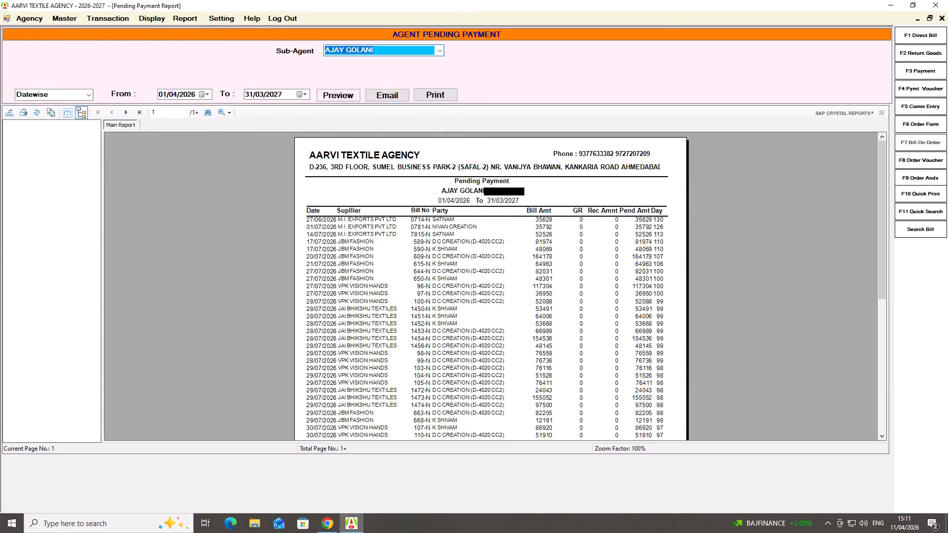
key("Return")
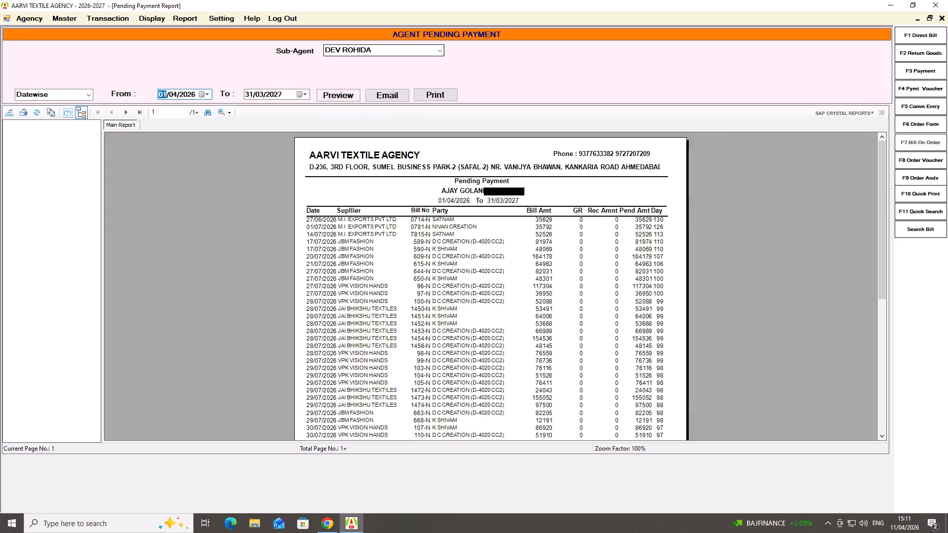
left_click(381, 47)
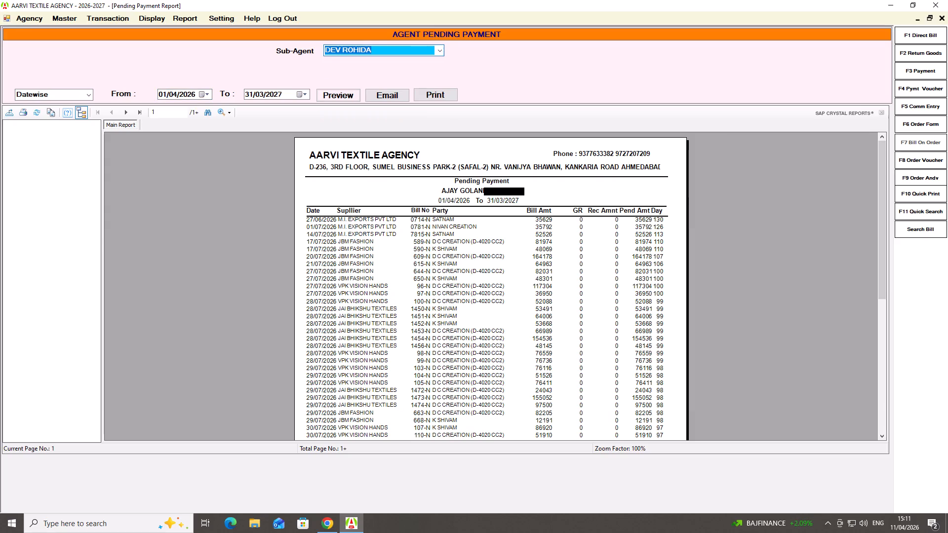
key("Down")
key("Return")
key("Return")
key("Return")
key("Return")
key("Return")
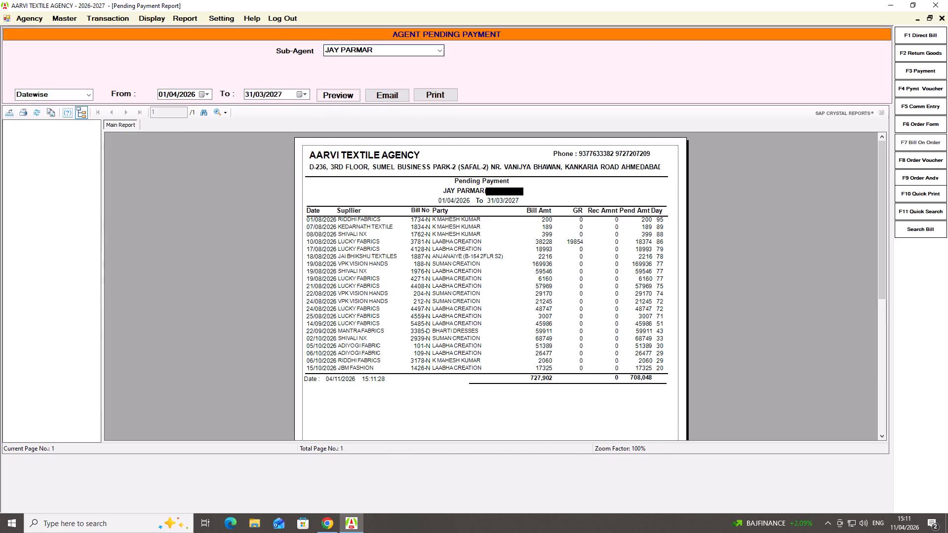
Export sub-agent Jay's report as a PDF, replacing his existing file in the SUB AGENT OUTSTANDING folder.
left_click(8, 112)
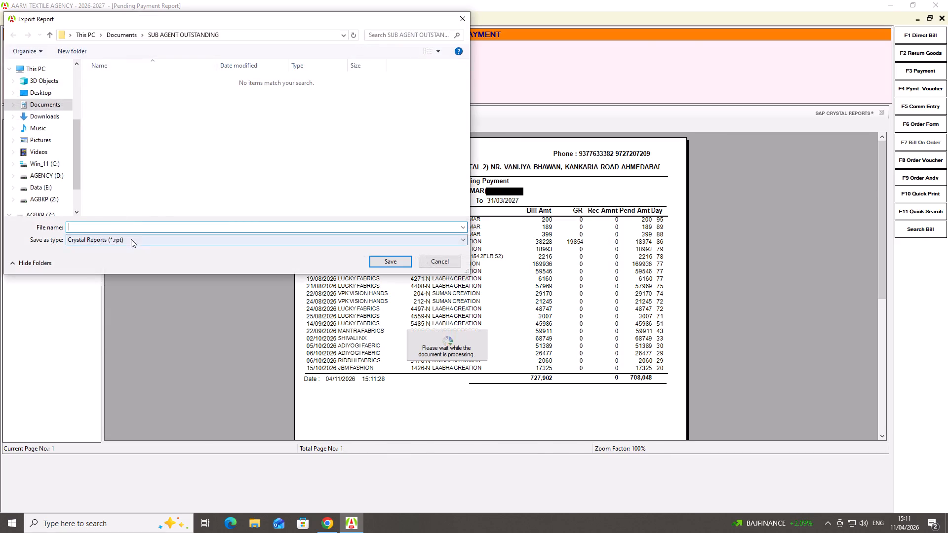
left_click(131, 239)
left_click(122, 256)
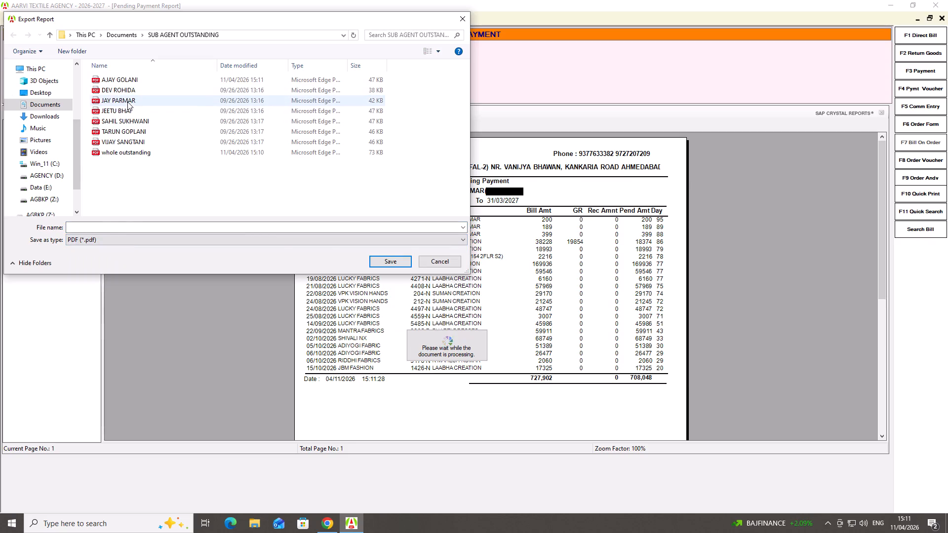
left_click(127, 100)
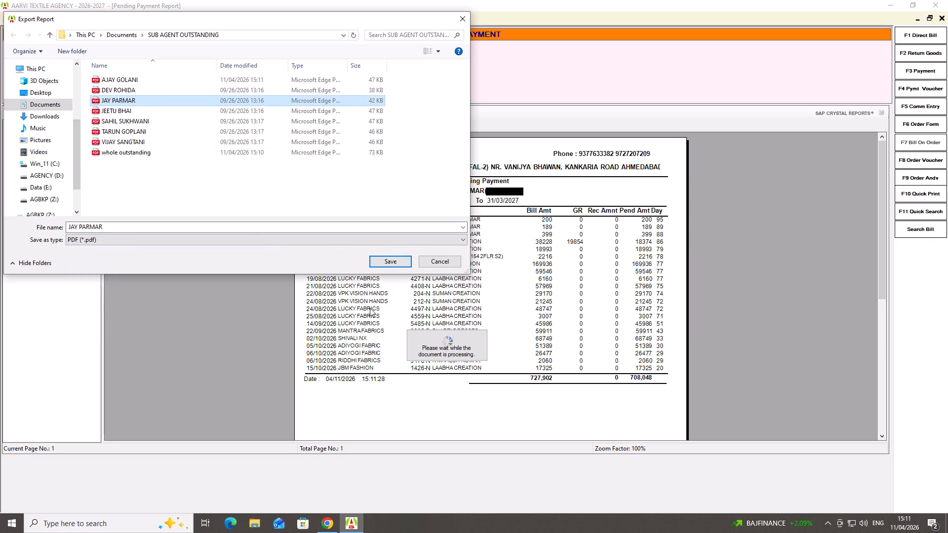
left_click(391, 266)
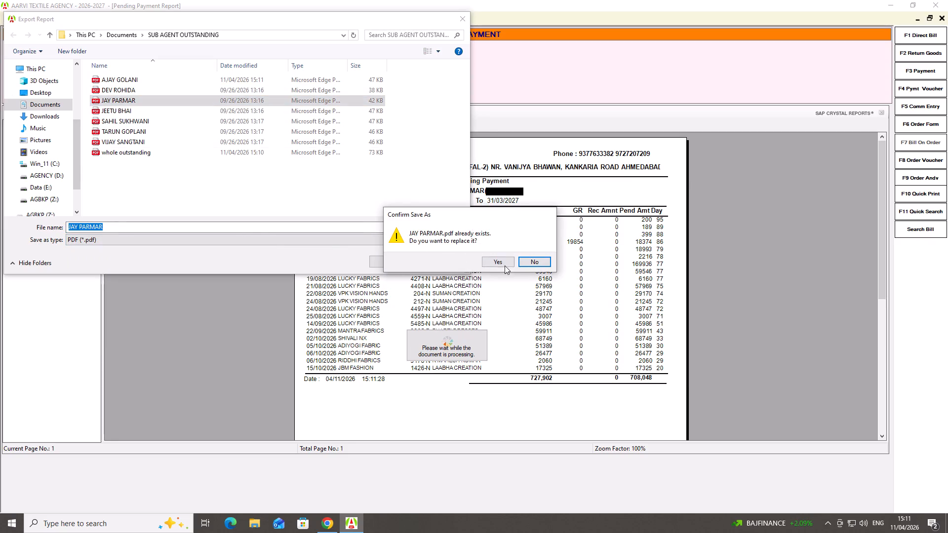
left_click(505, 265)
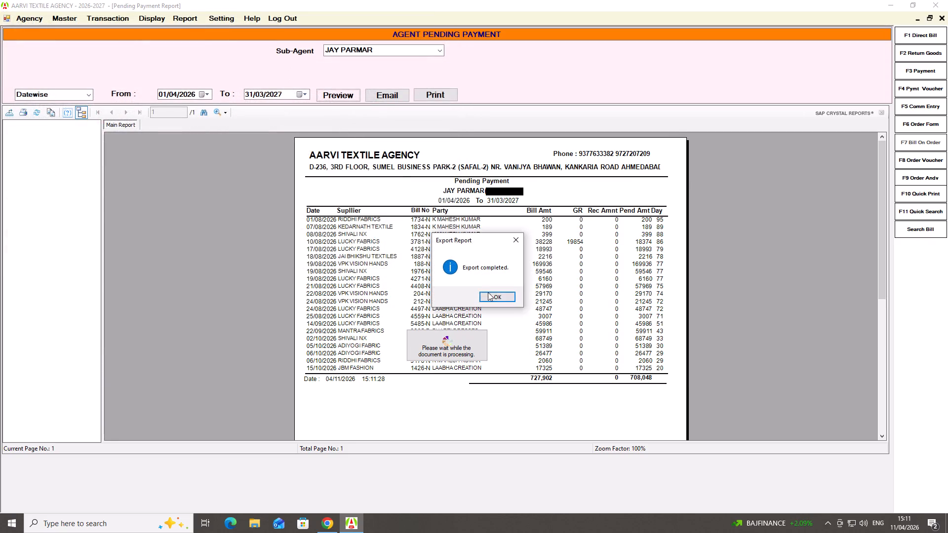
left_click(488, 296)
Switch to sub-agent Jeetu and preview the datewise pending payment report for 01/04/2026 to 31/03/2027.
left_click(398, 47)
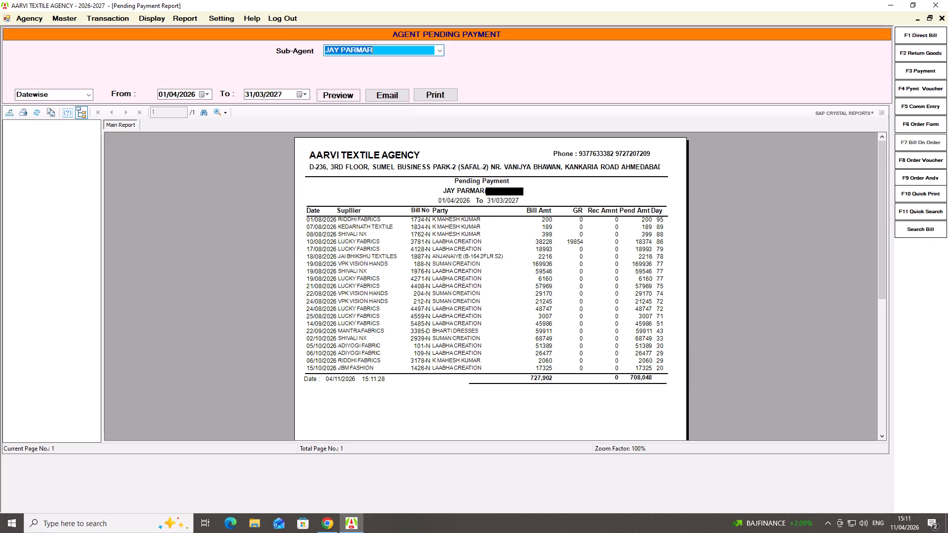
key("Down")
key("Return")
key("Return")
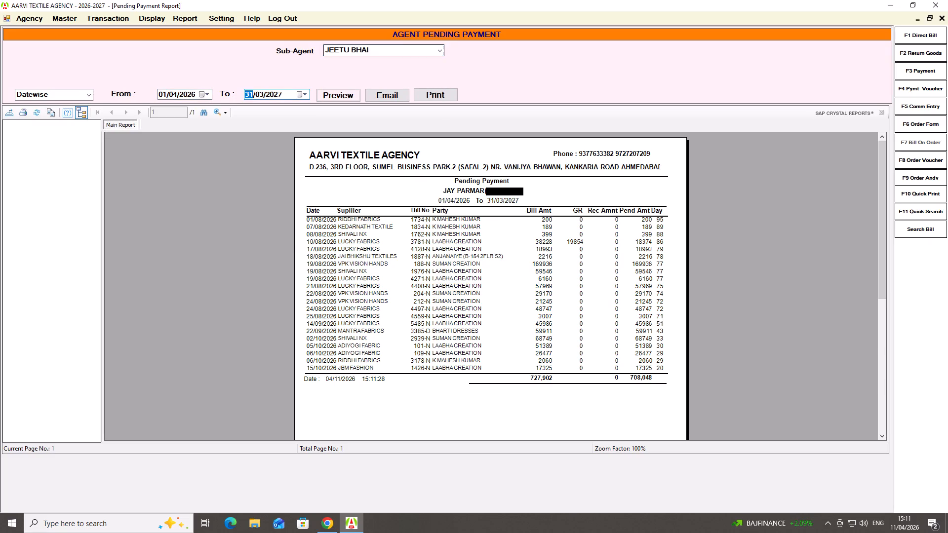
key("Return")
key("Return")
key("Return")
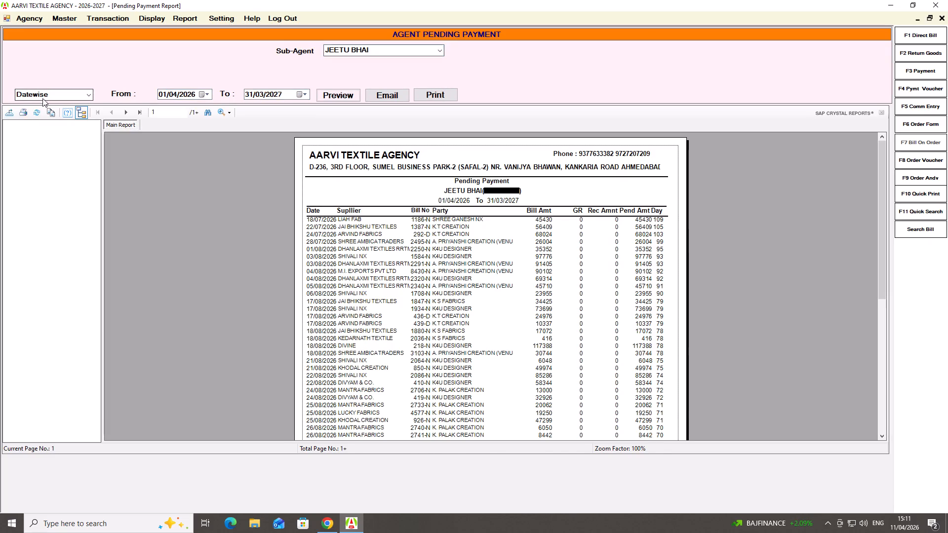
Export sub-agent Jeetu's report as a PDF, replacing his existing file in the SUB AGENT OUTSTANDING folder.
left_click(135, 112)
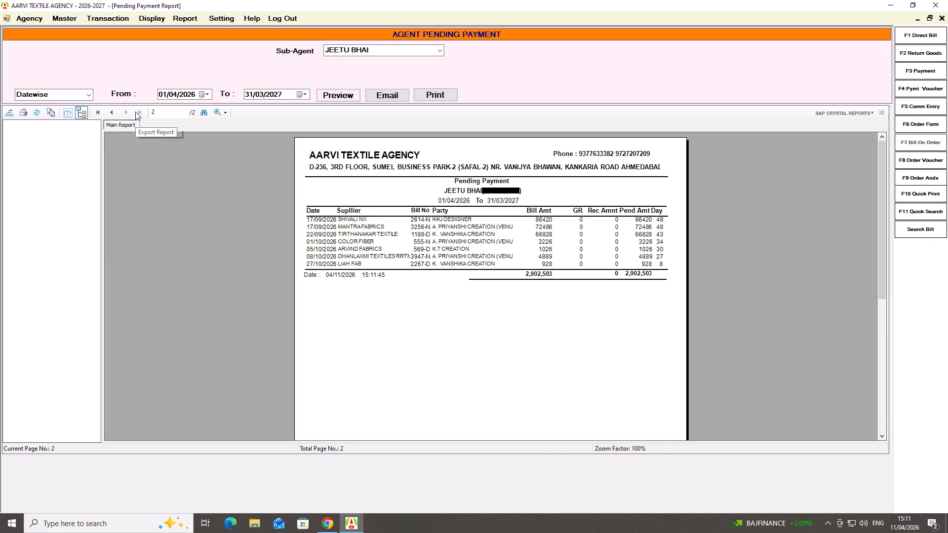
left_click(11, 116)
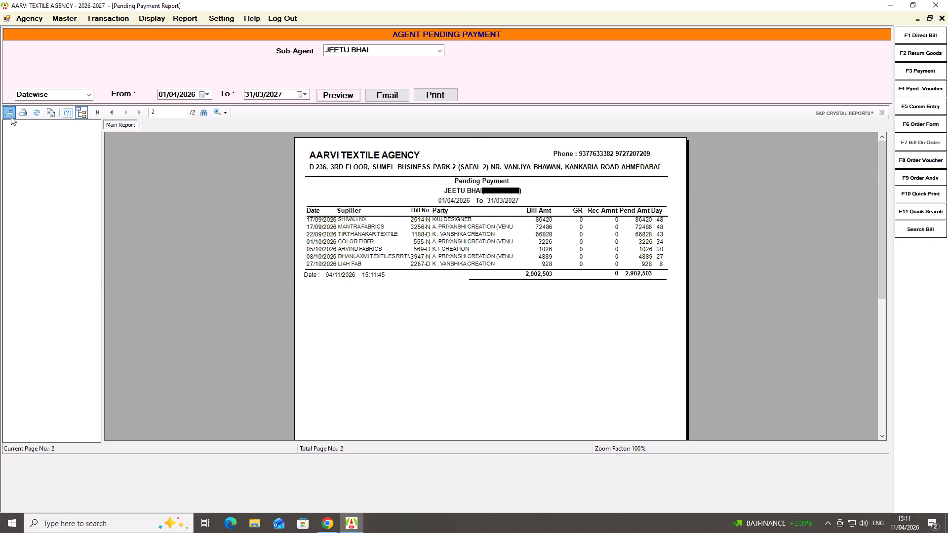
left_click(85, 240)
left_click(86, 255)
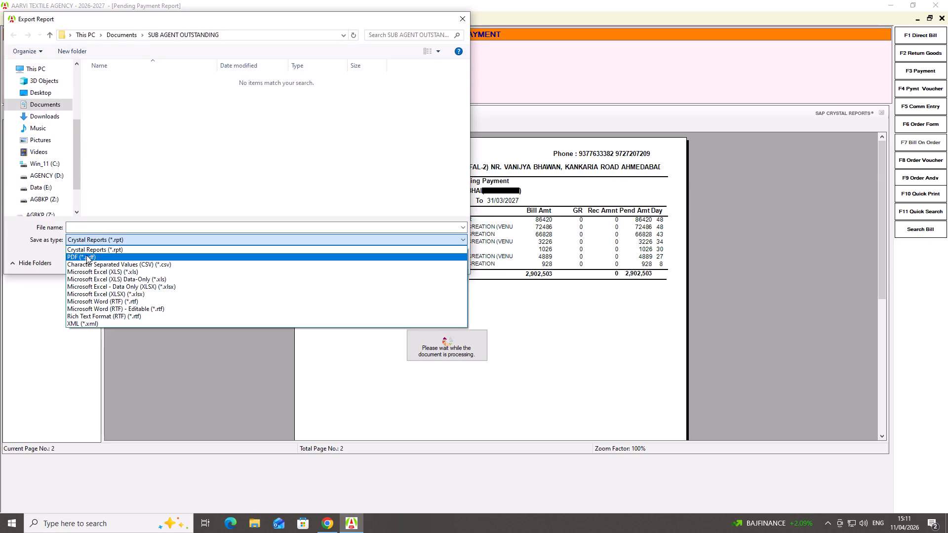
left_click(119, 113)
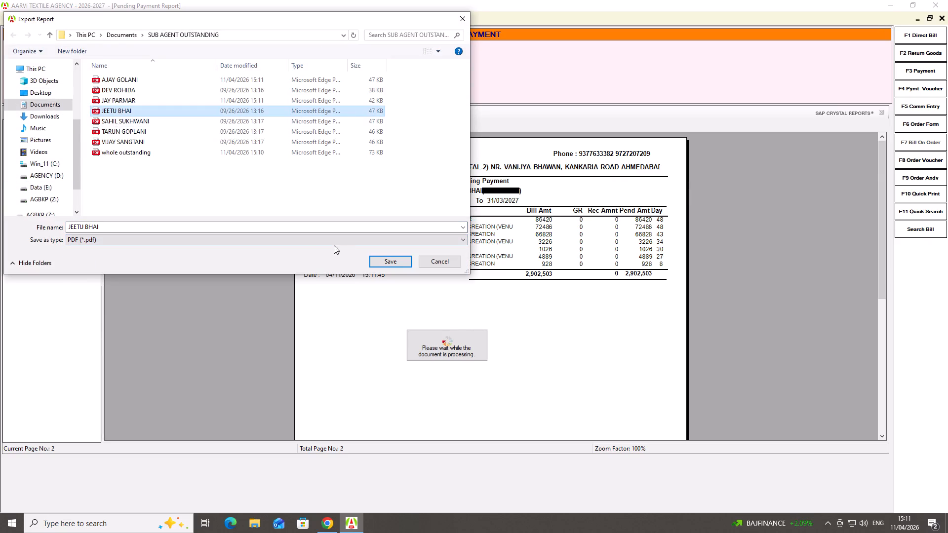
left_click(382, 257)
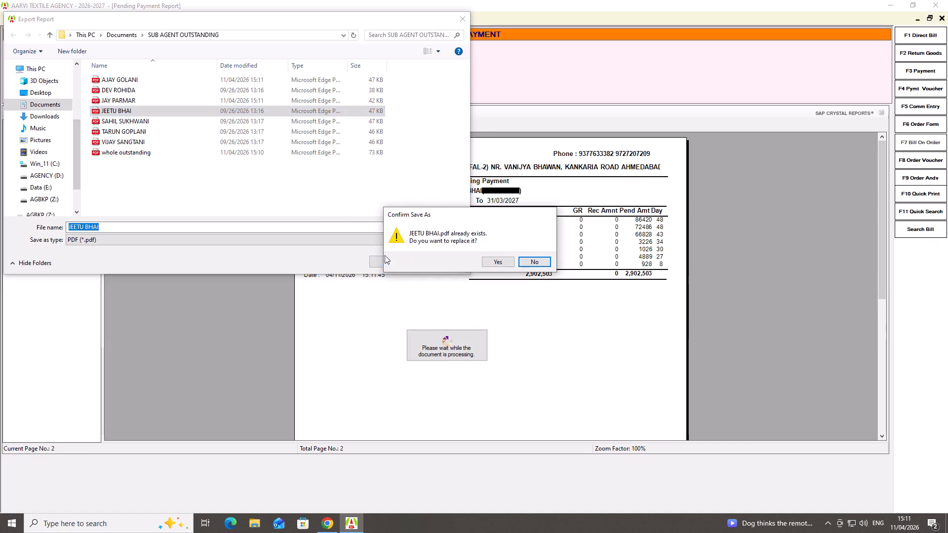
left_click(497, 262)
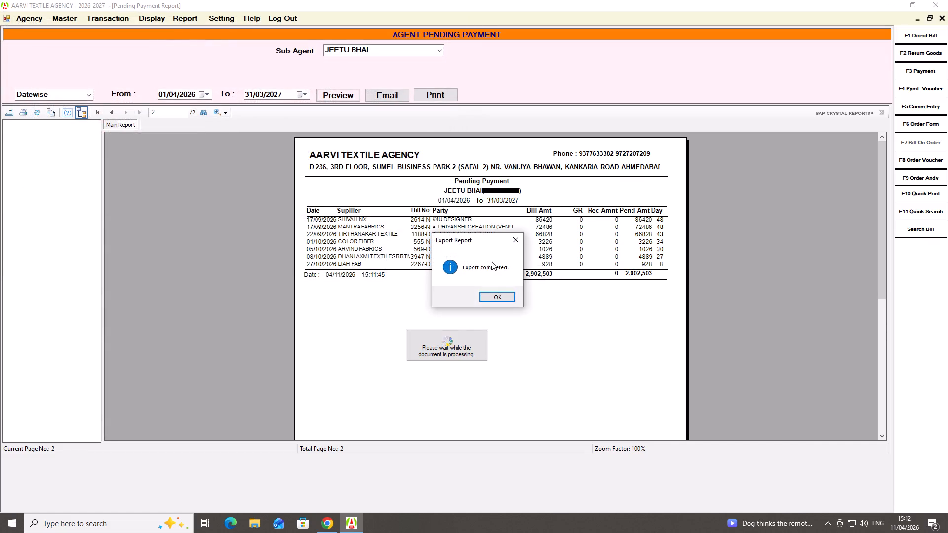
left_click(480, 297)
Switch to sub-agent Sahil and preview his datewise pending payment report for 01/04/2026 to 31/03/2027 through its last page.
left_click(382, 52)
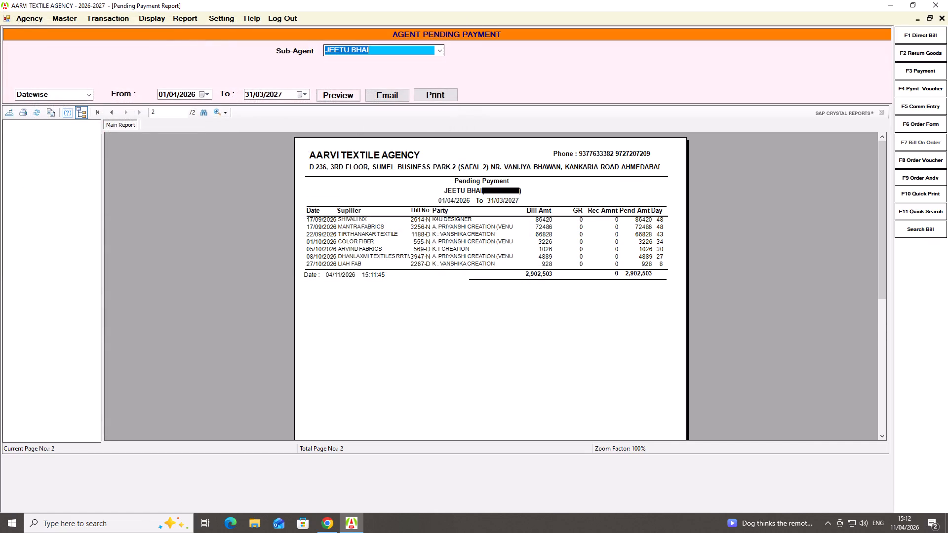
left_click(437, 51)
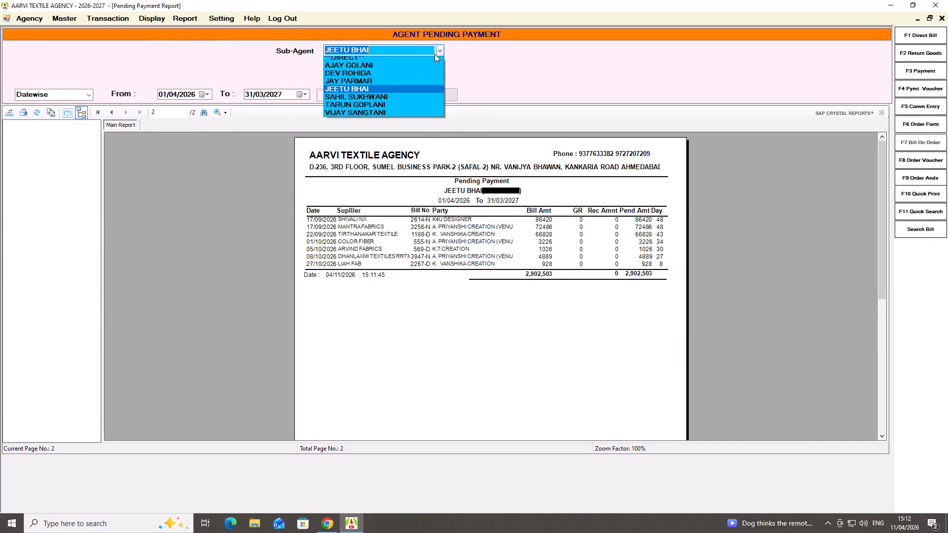
left_click(380, 104)
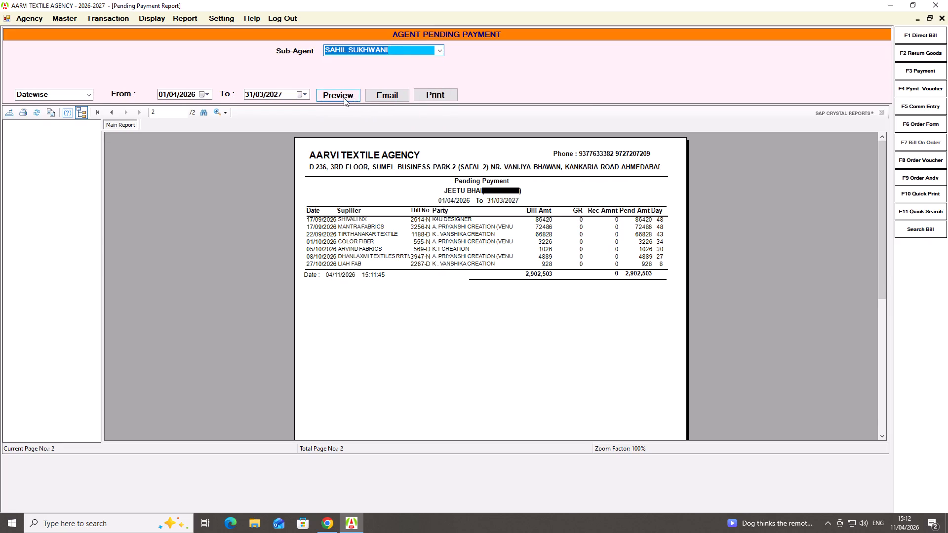
left_click(344, 98)
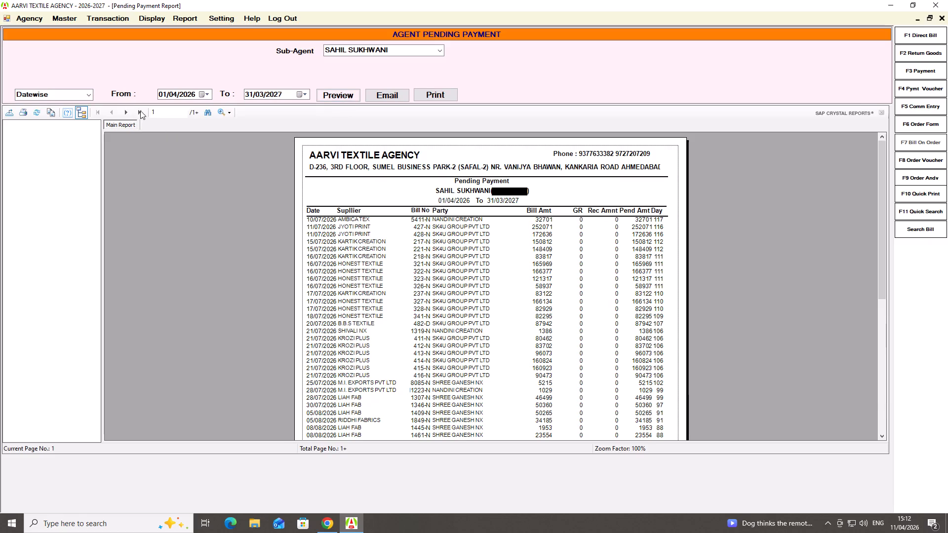
left_click(140, 111)
scroll(151, 127, "down", 10)
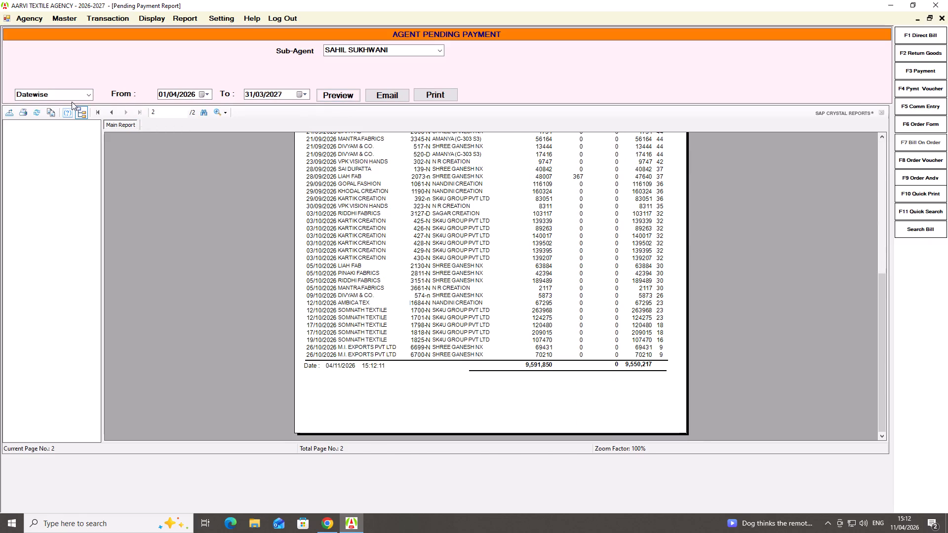
Export sub-agent Sahil's report as a PDF, replacing his existing file in the SUB AGENT OUTSTANDING folder.
left_click(13, 110)
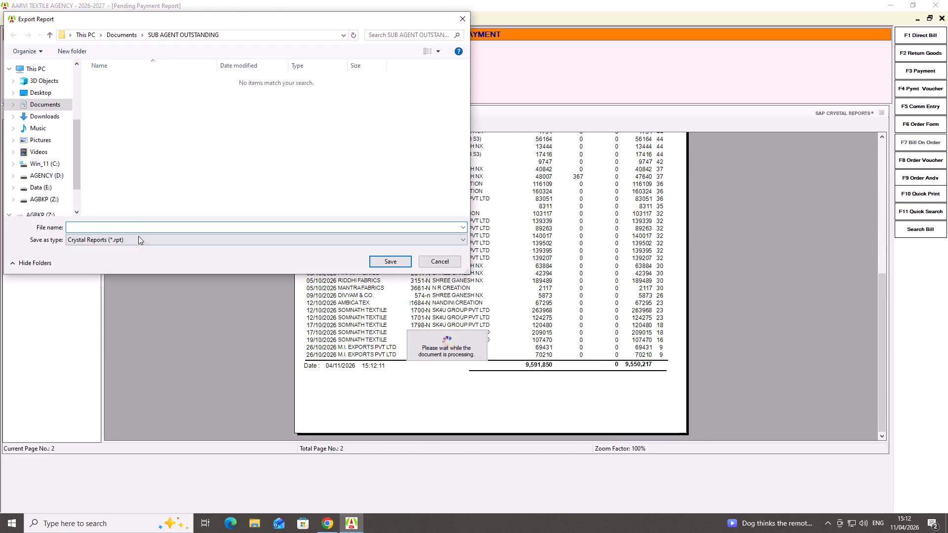
left_click(138, 237)
left_click(117, 259)
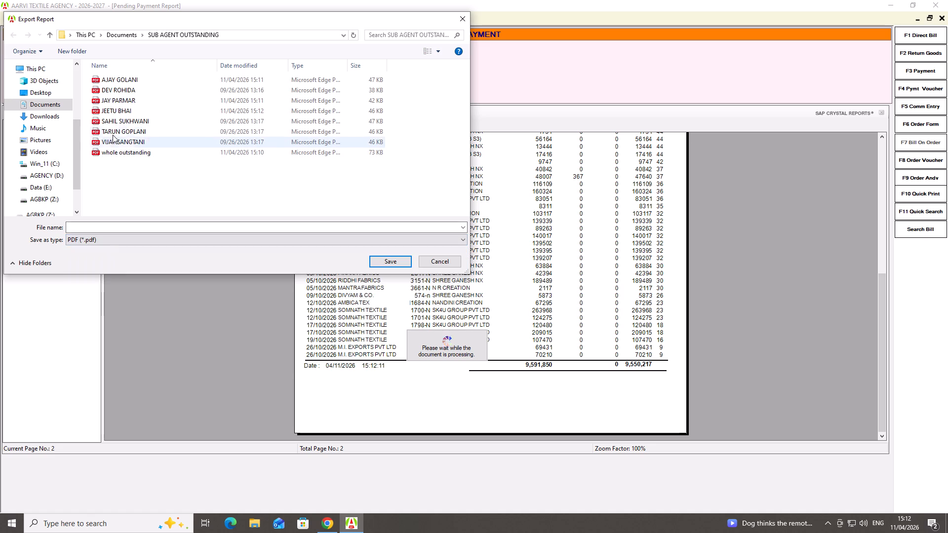
left_click(122, 117)
left_click(377, 266)
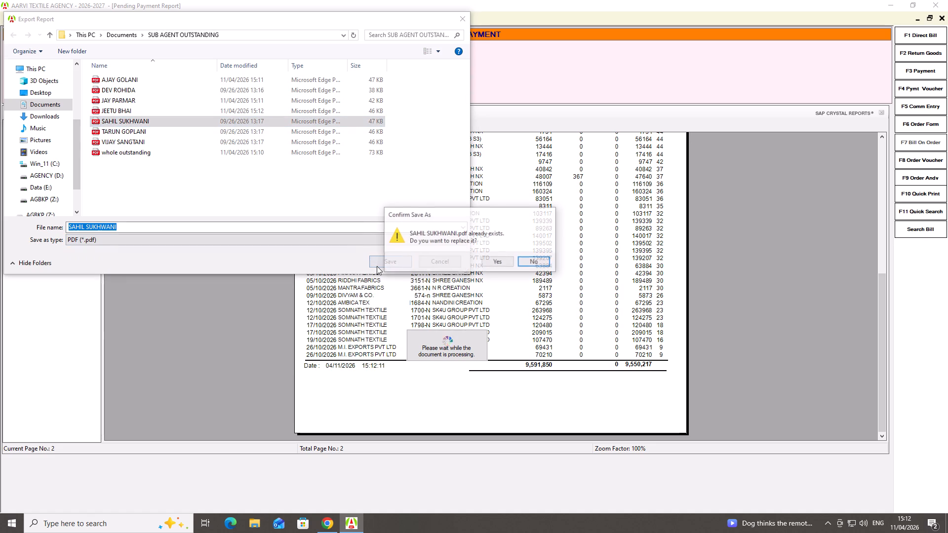
left_click(500, 259)
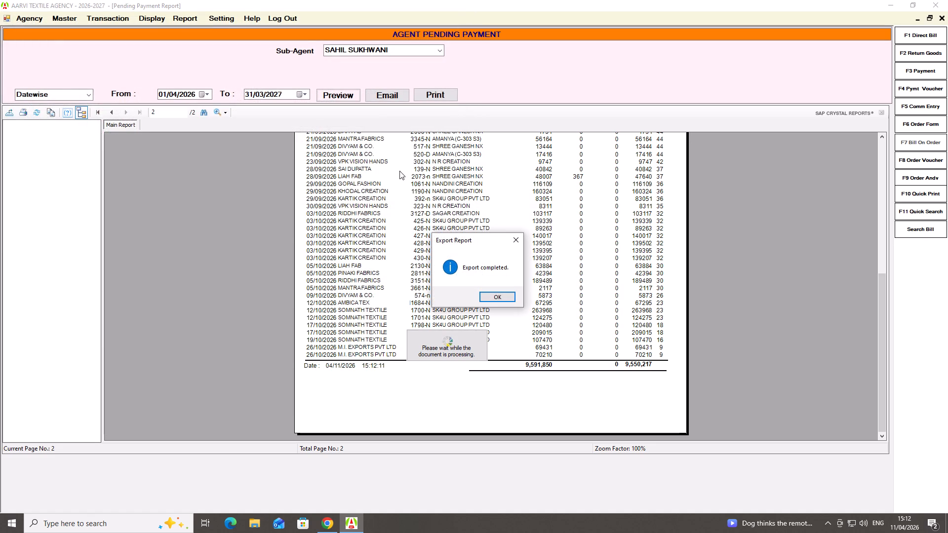
left_click(489, 300)
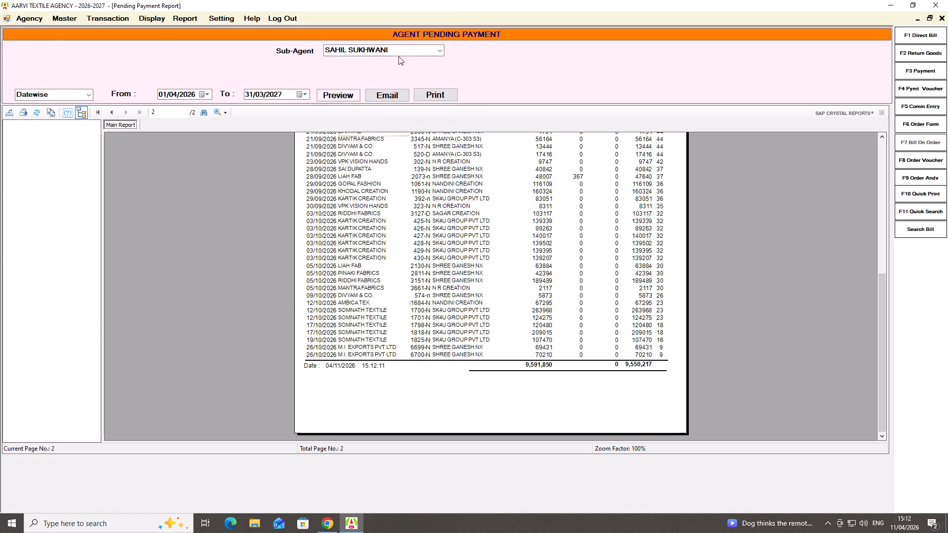
Close the sub-agent pending payment report and open a fresh Subagentwise pending payment report.
left_click(400, 50)
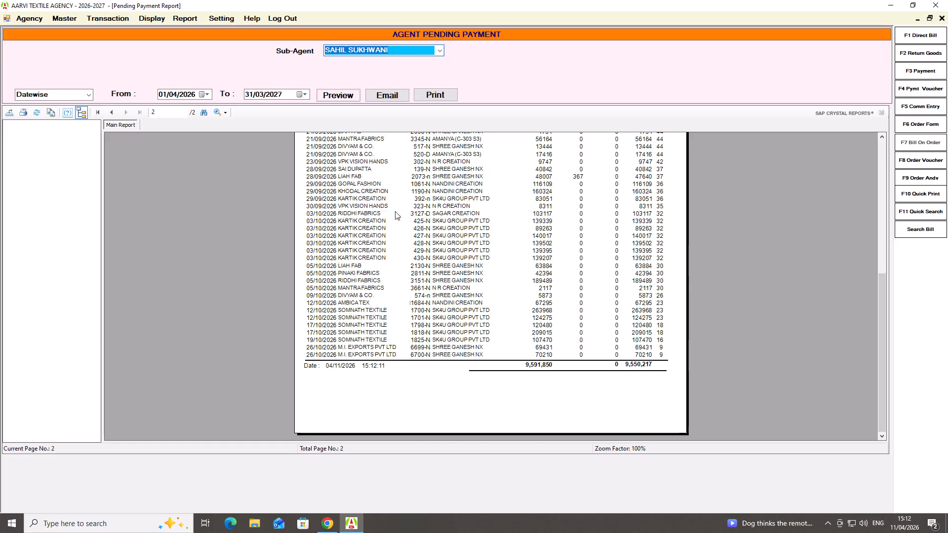
scroll(392, 220, "up", 9)
key("Escape")
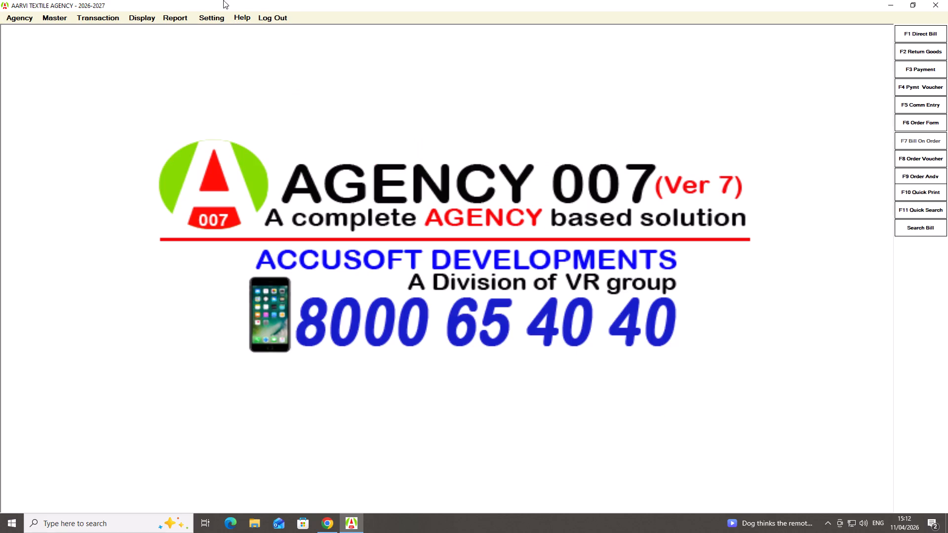
left_click(171, 14)
left_click(225, 60)
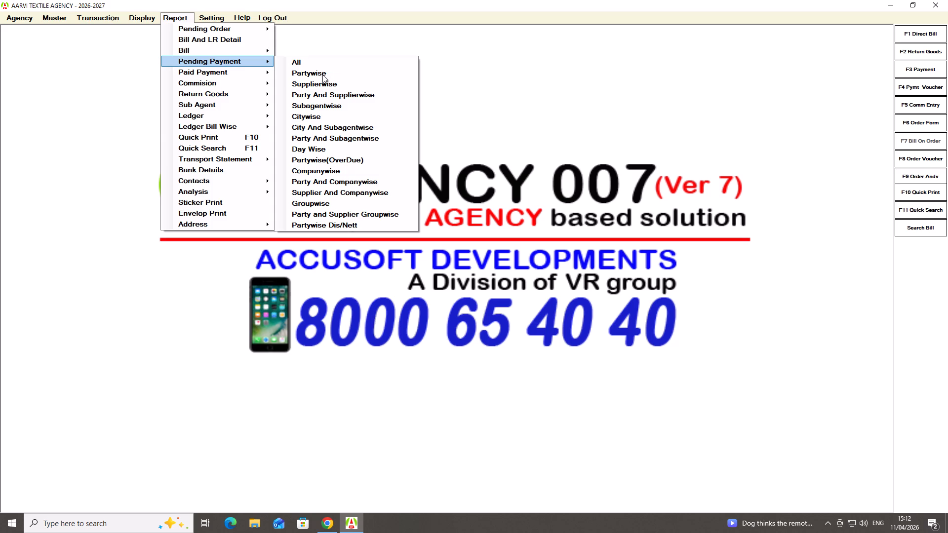
left_click(323, 104)
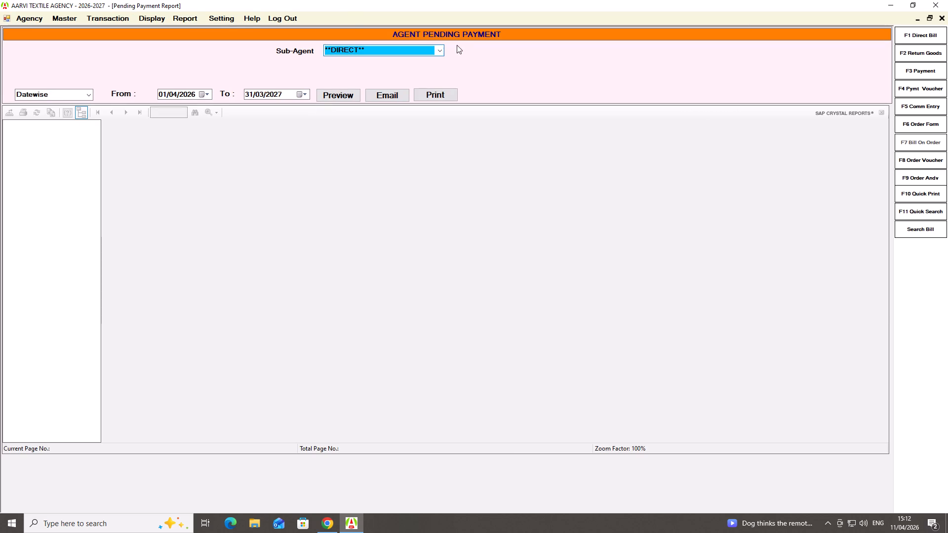
Select sub-agent Ajay and preview his pending payment report groupwise instead of datewise for 01/04/2026 to 31/03/2027.
left_click(437, 50)
left_click(403, 70)
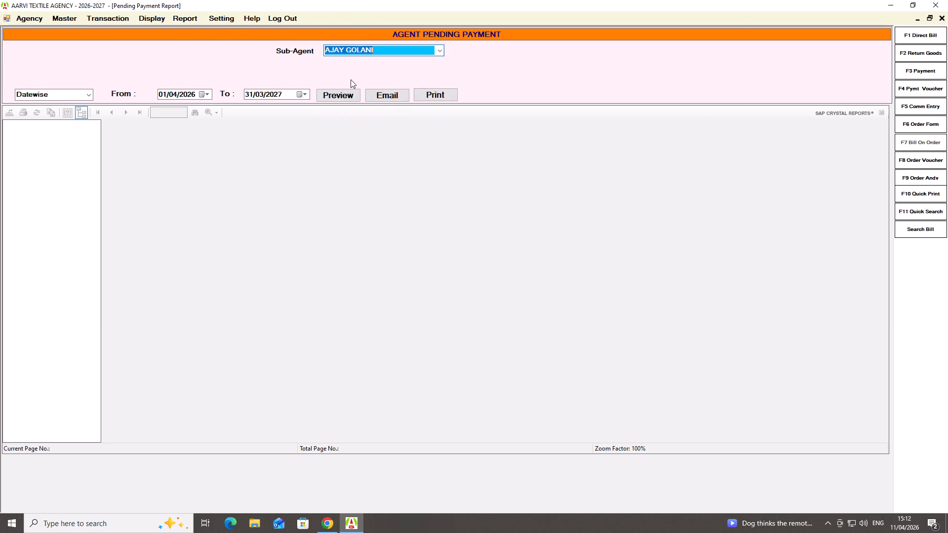
left_click(340, 88)
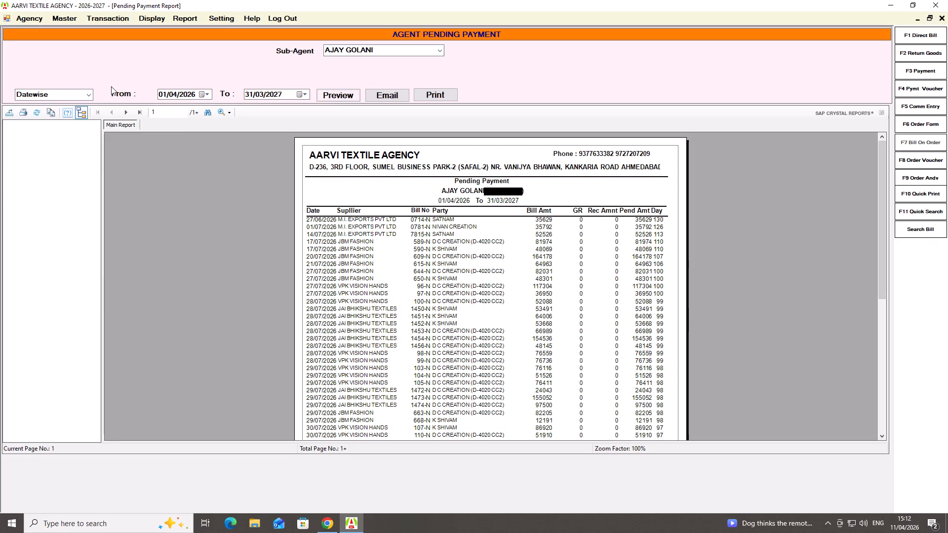
left_click(87, 98)
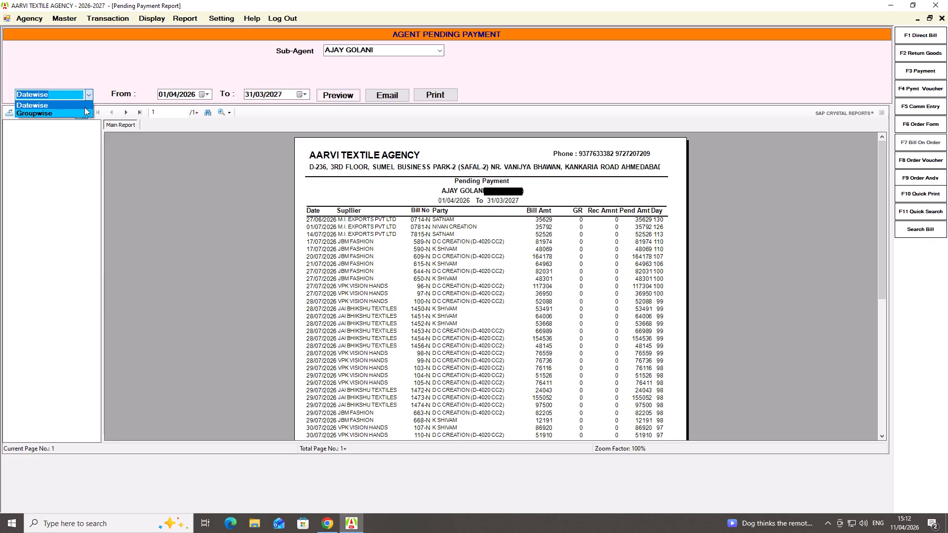
left_click(83, 112)
left_click(347, 98)
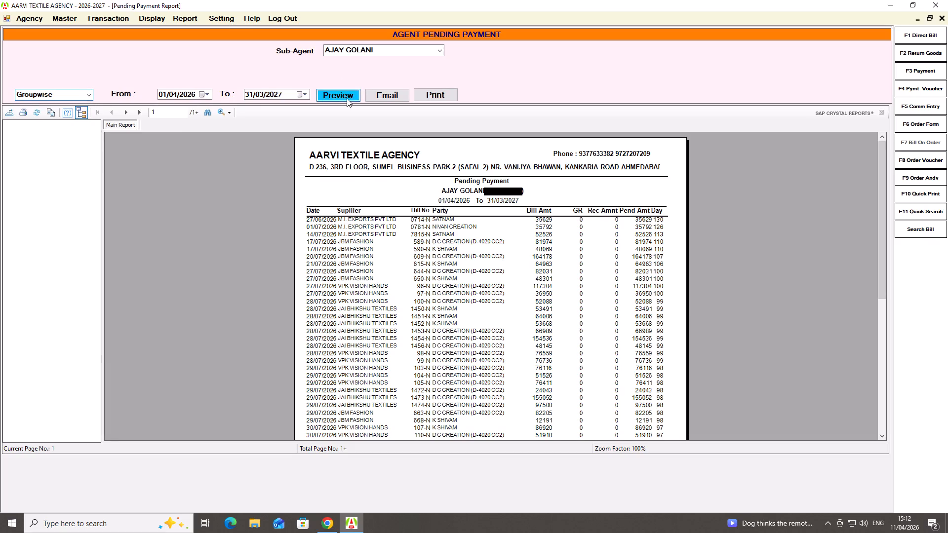
Export sub-agent Ajay's groupwise report as a PDF, replacing his existing file in the SUB AGENT OUTSTANDING folder.
left_click(10, 112)
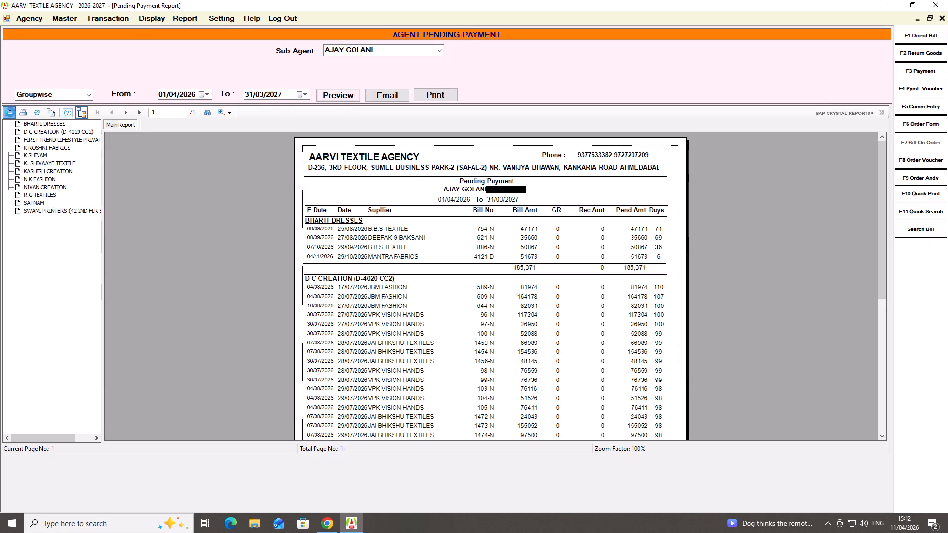
left_click(155, 237)
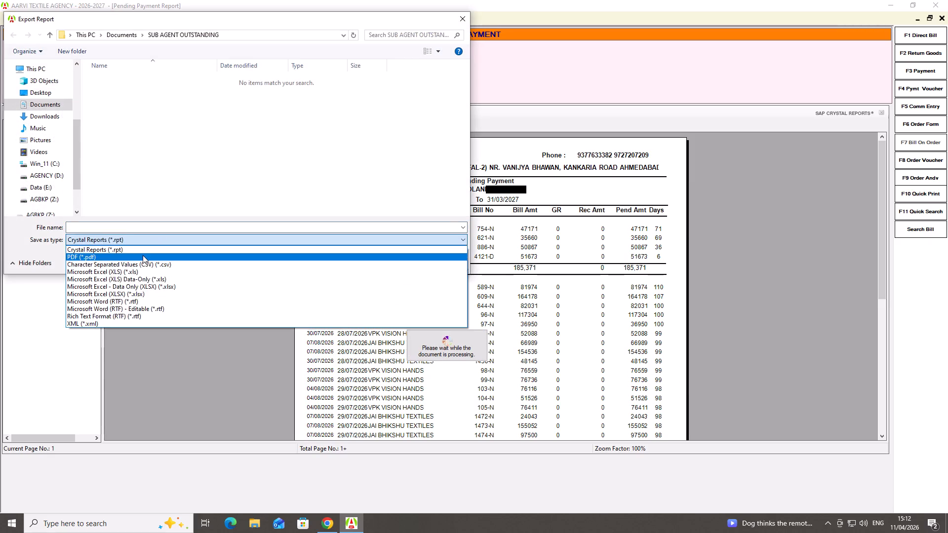
left_click(143, 255)
left_click(127, 77)
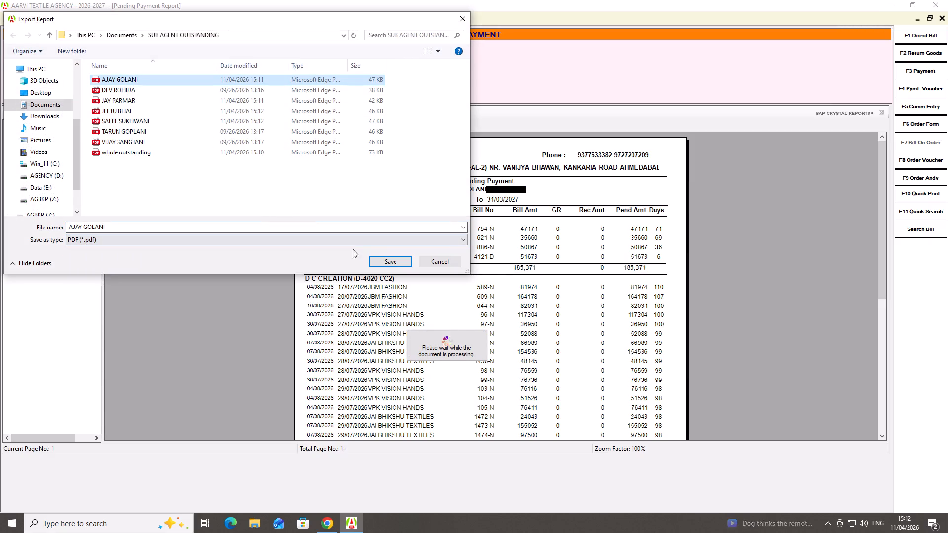
left_click(388, 258)
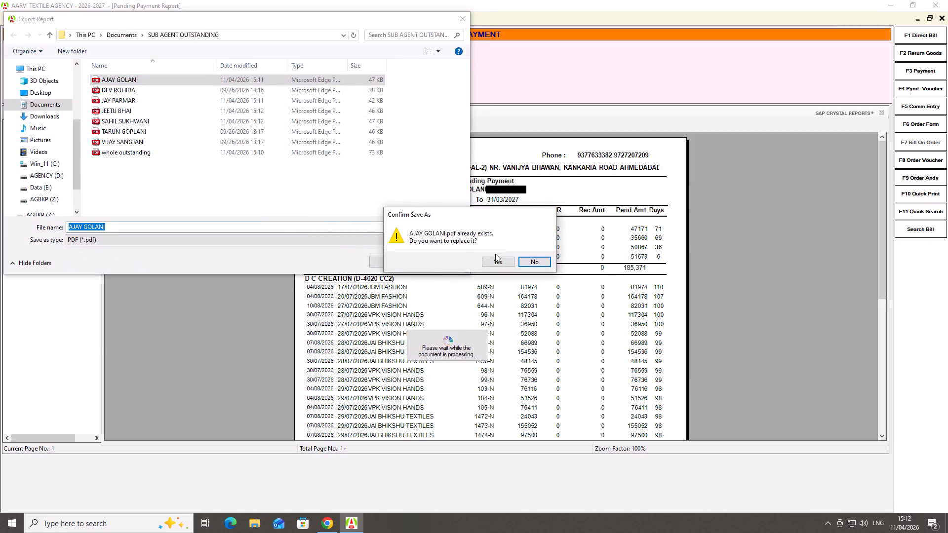
left_click(498, 261)
left_click(489, 299)
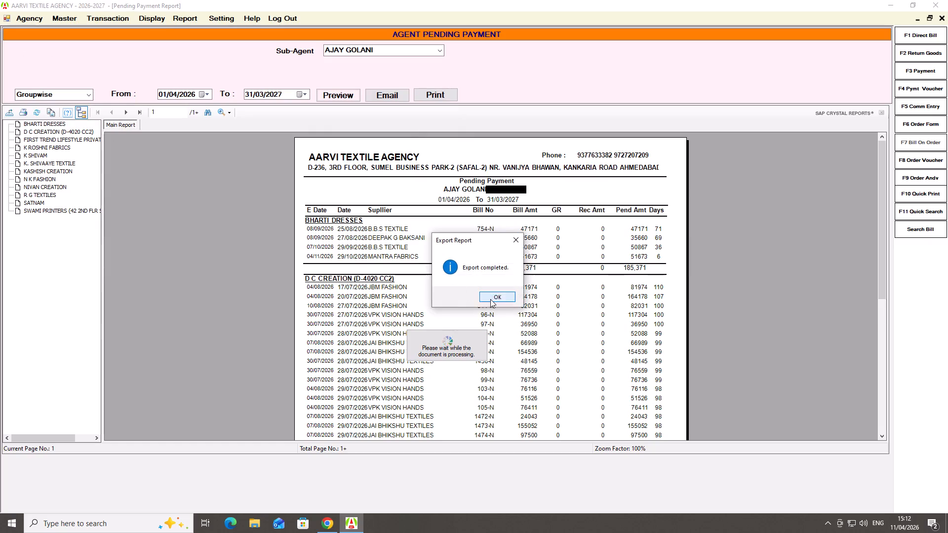
Switch to sub-agent Jay, skipping Dev, and preview his groupwise pending payment report for 01/04/2026 to 31/03/2027.
left_click(438, 48)
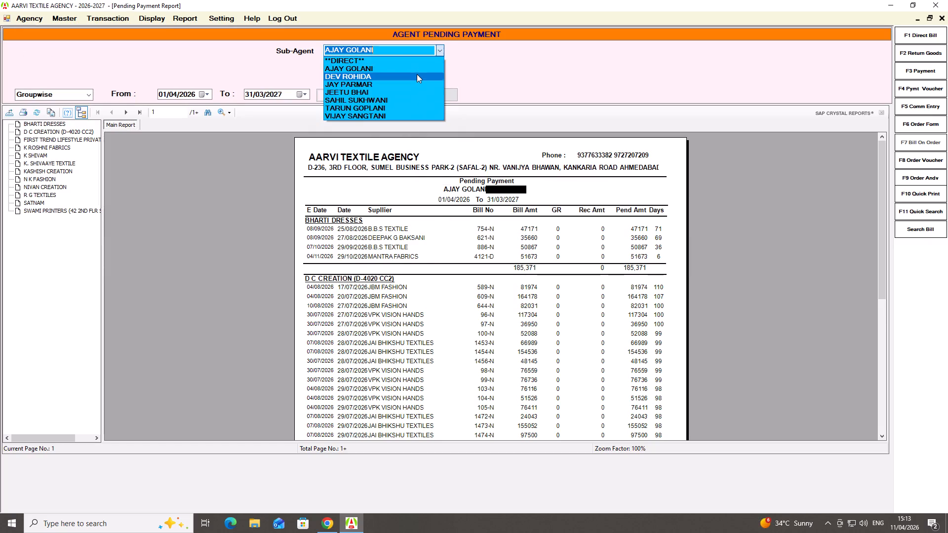
left_click(415, 75)
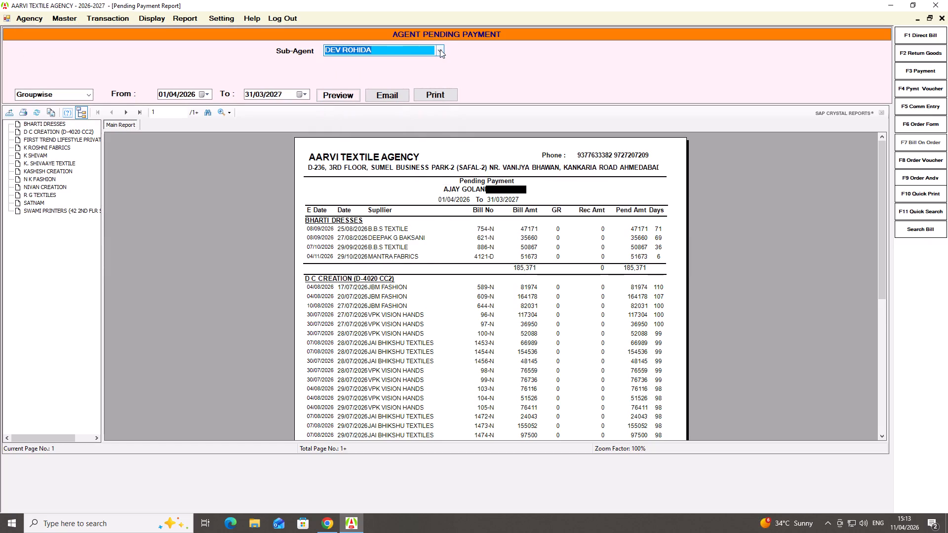
left_click(440, 49)
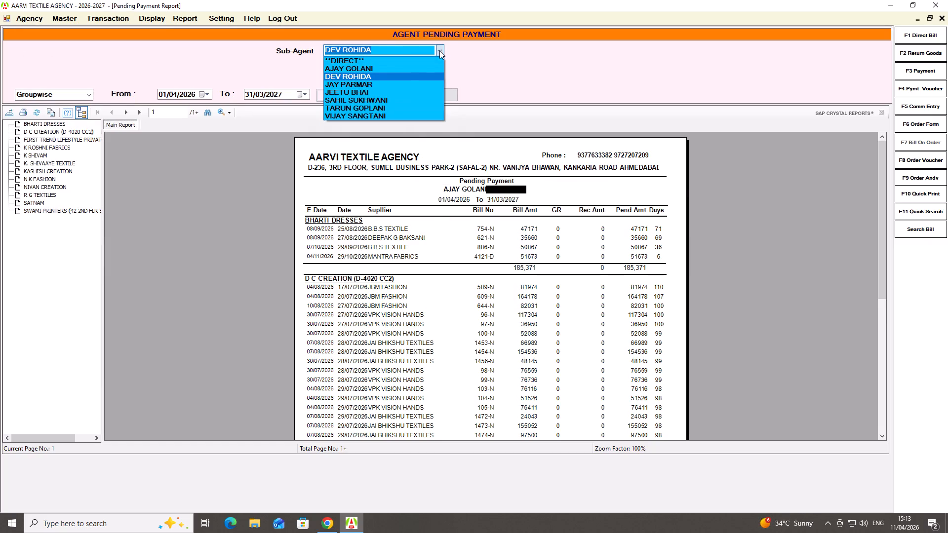
left_click(402, 85)
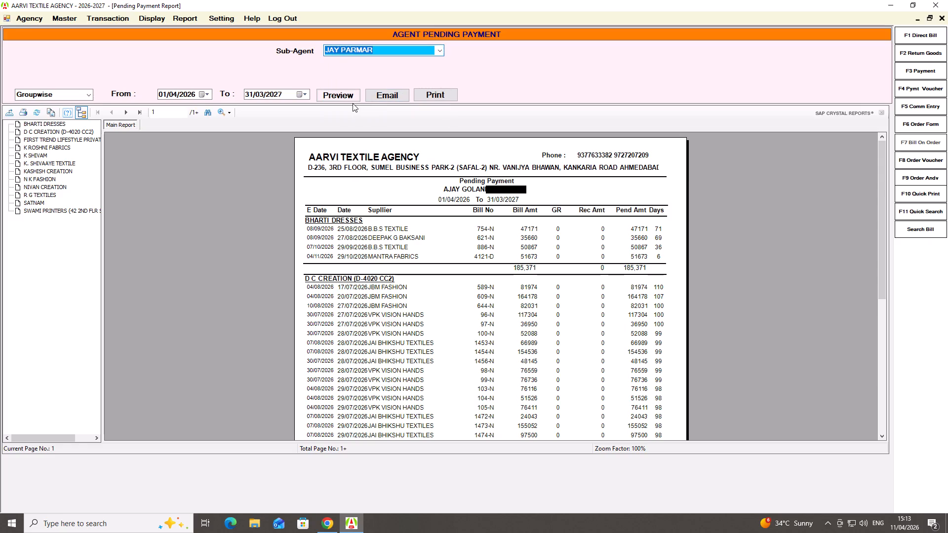
left_click(343, 101)
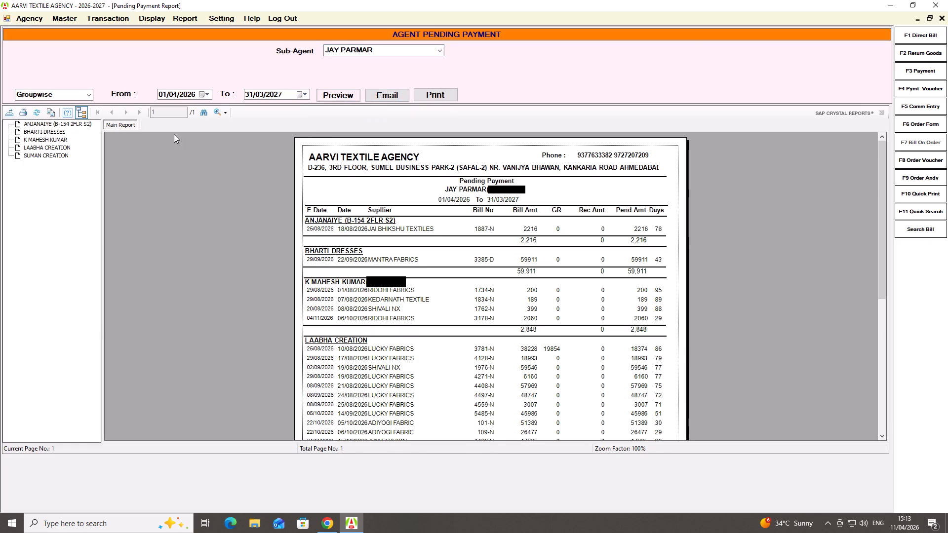
Export sub-agent Jay's groupwise report as a PDF, replacing his existing file in the SUB AGENT OUTSTANDING folder.
left_click(23, 110)
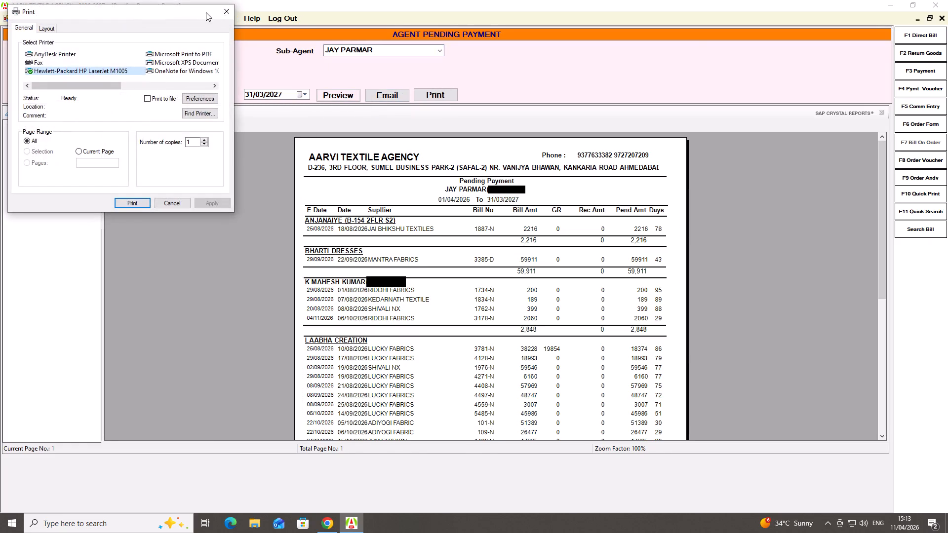
left_click(230, 11)
left_click(7, 112)
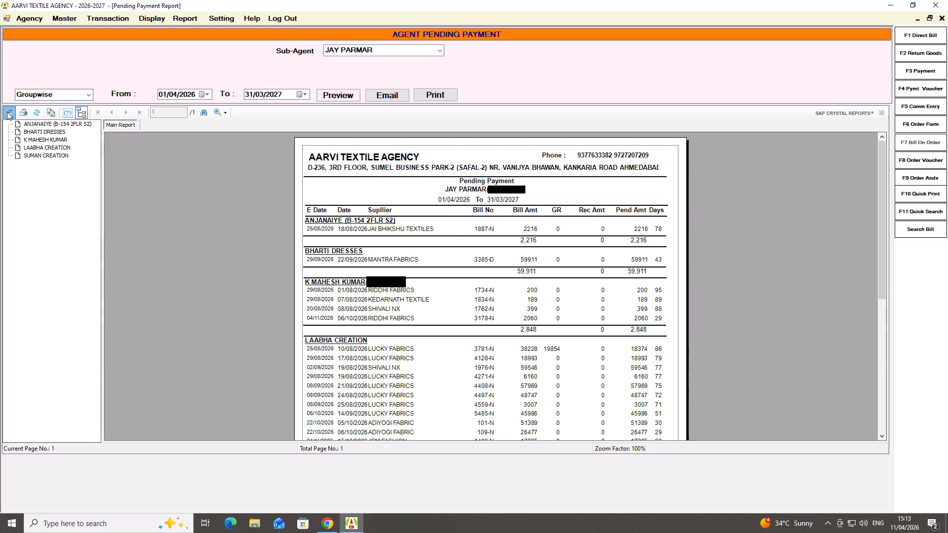
left_click(101, 242)
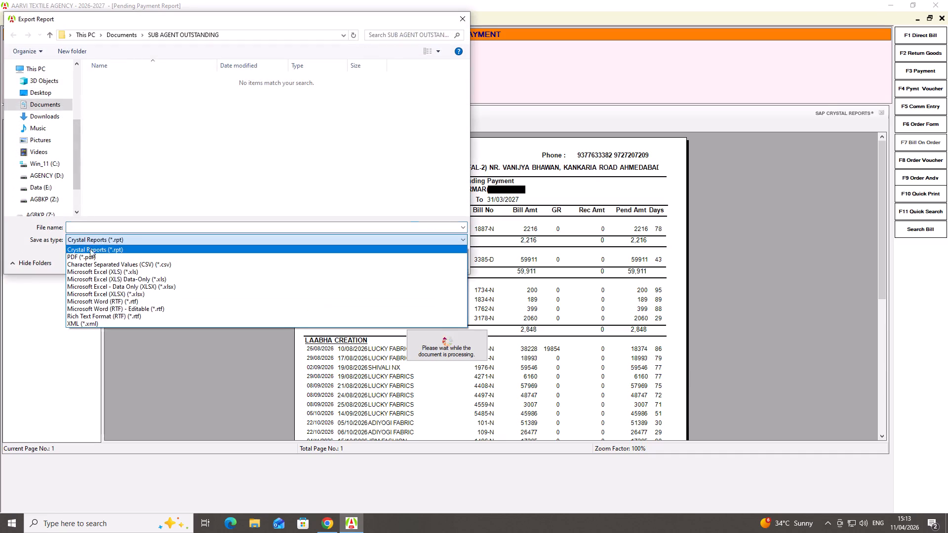
left_click(83, 255)
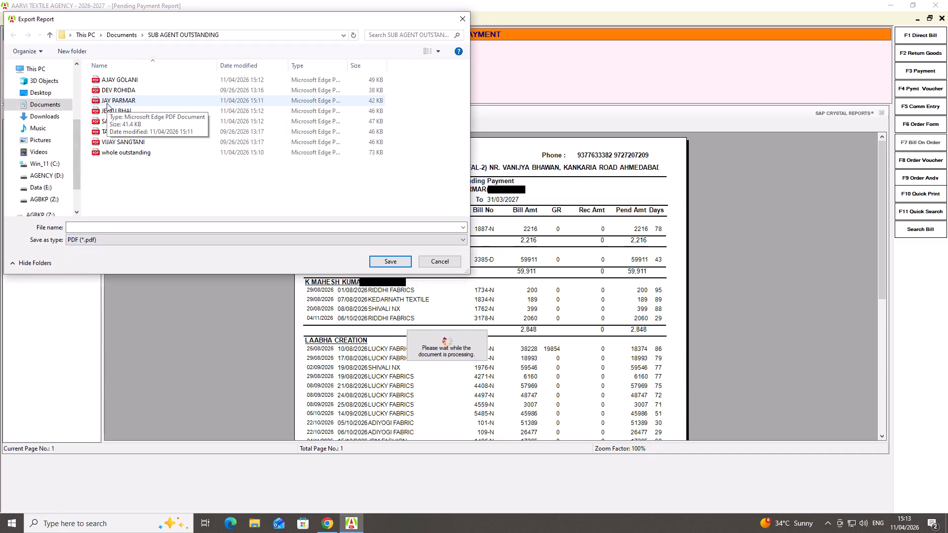
left_click(108, 103)
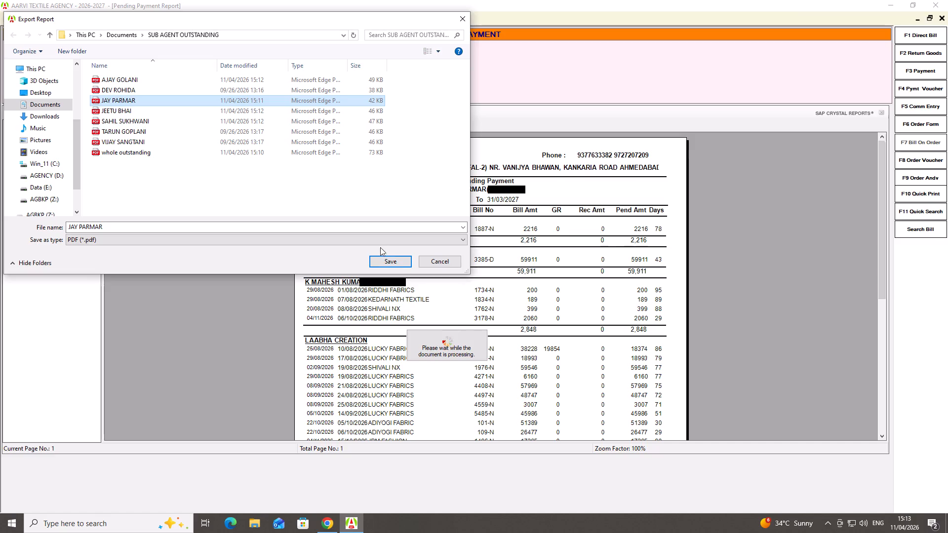
left_click(381, 263)
left_click(501, 265)
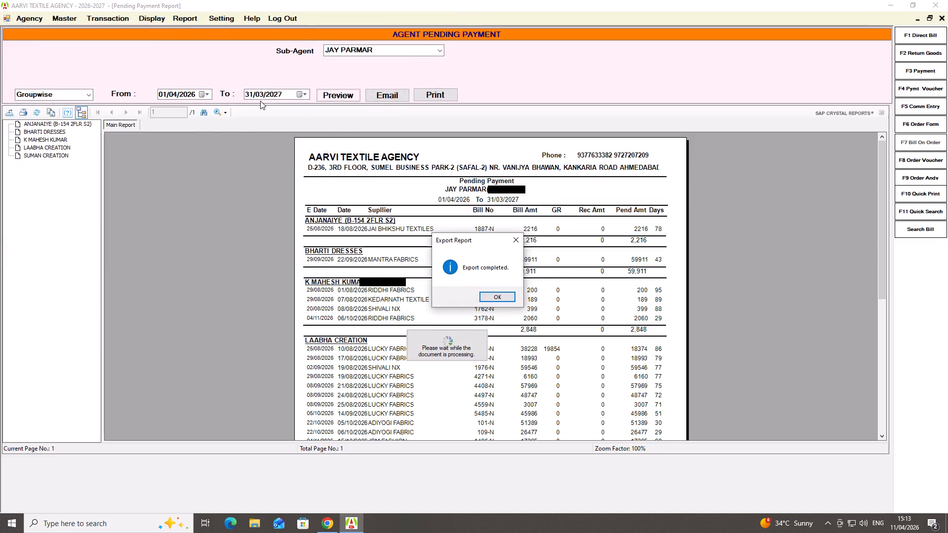
left_click(414, 53)
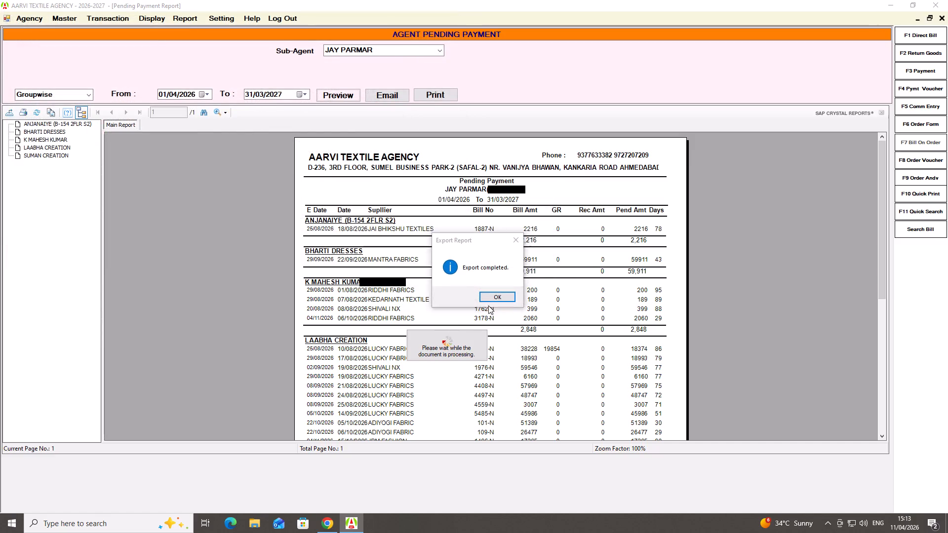
left_click(492, 299)
Preview sub-agent Jeetu's groupwise pending payment report and export it as a PDF over the existing Jeetu file in SUB AGENT OUTSTANDING.
left_click(396, 53)
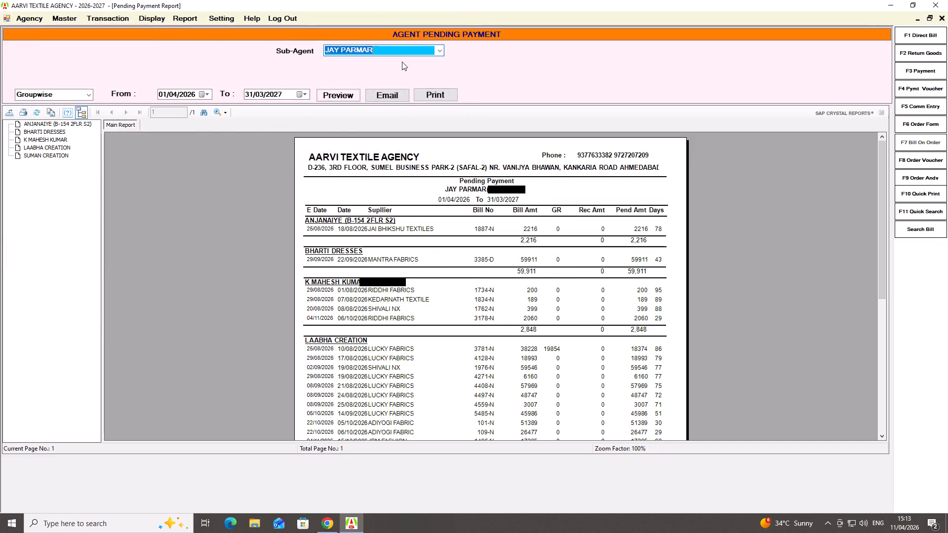
left_click(439, 51)
left_click(413, 91)
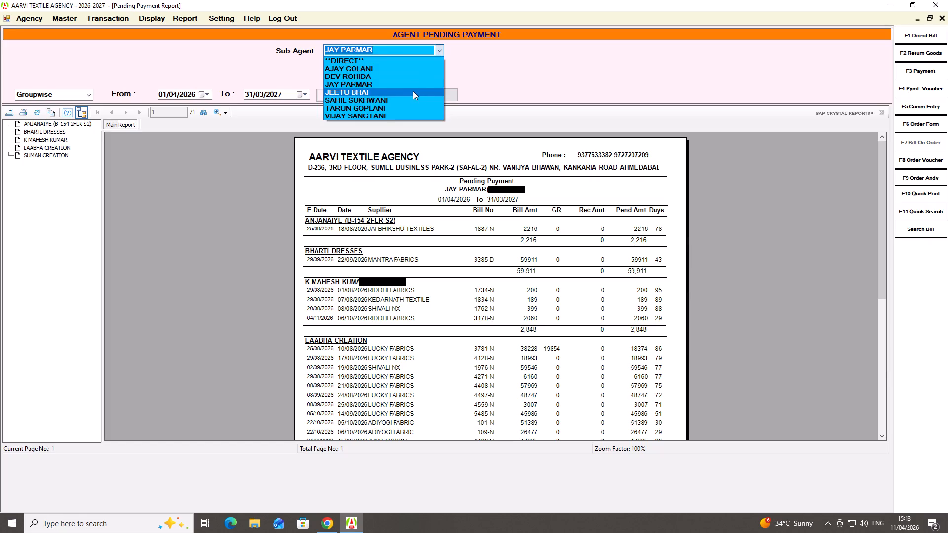
left_click(328, 94)
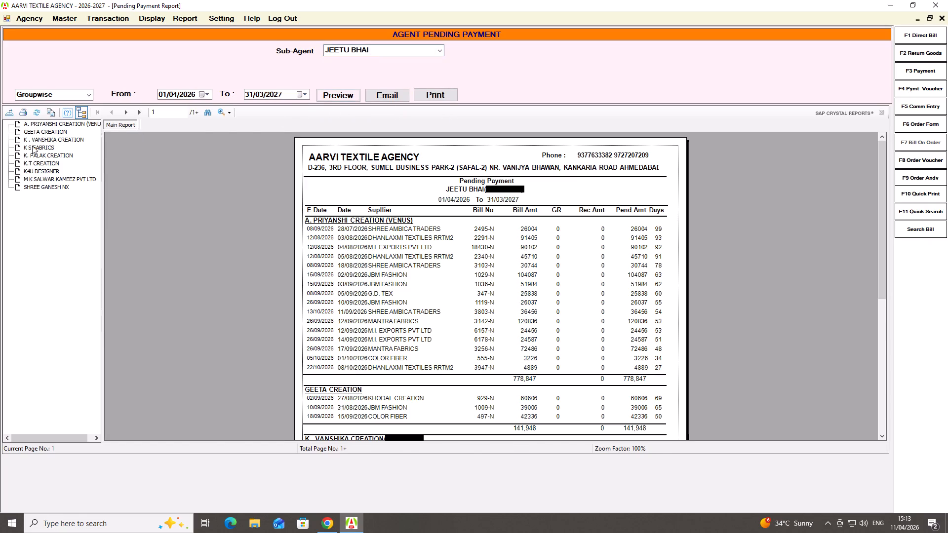
left_click(9, 107)
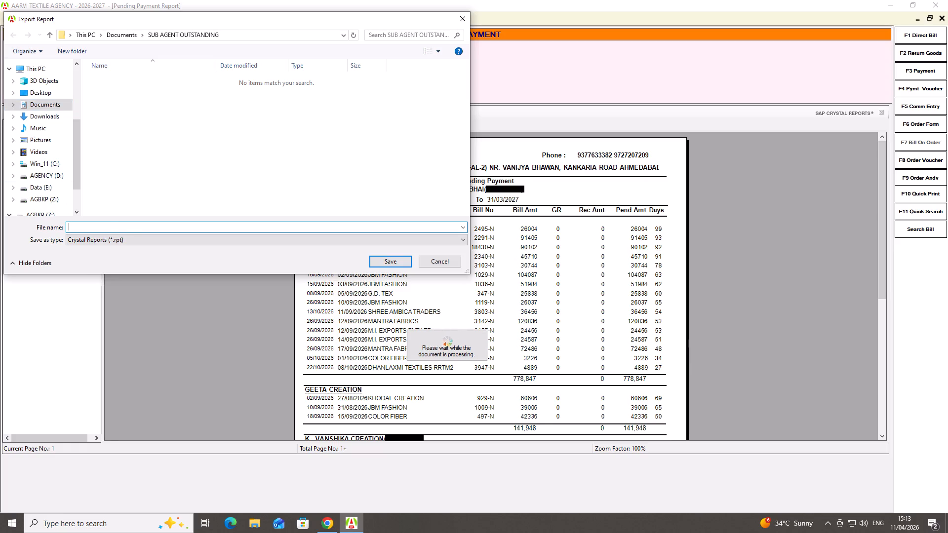
left_click(123, 243)
left_click(104, 256)
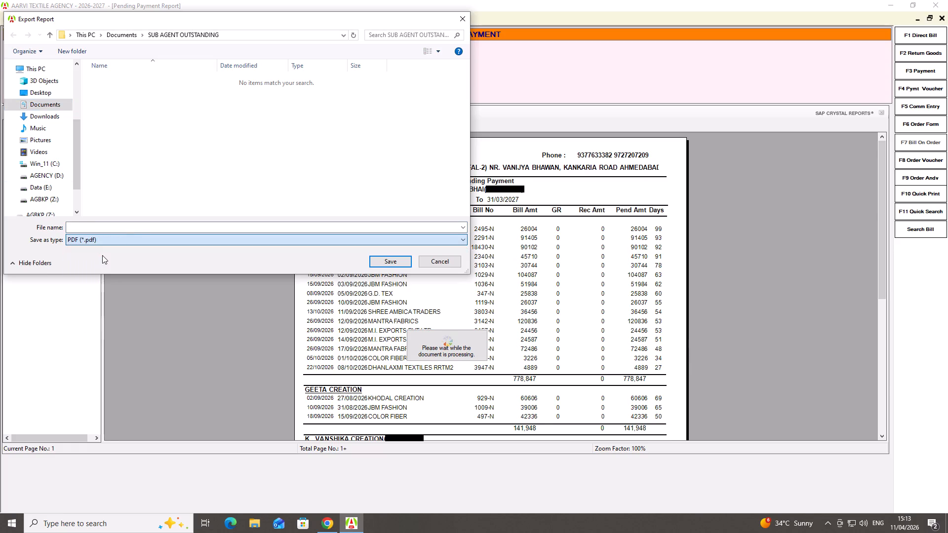
left_click(147, 109)
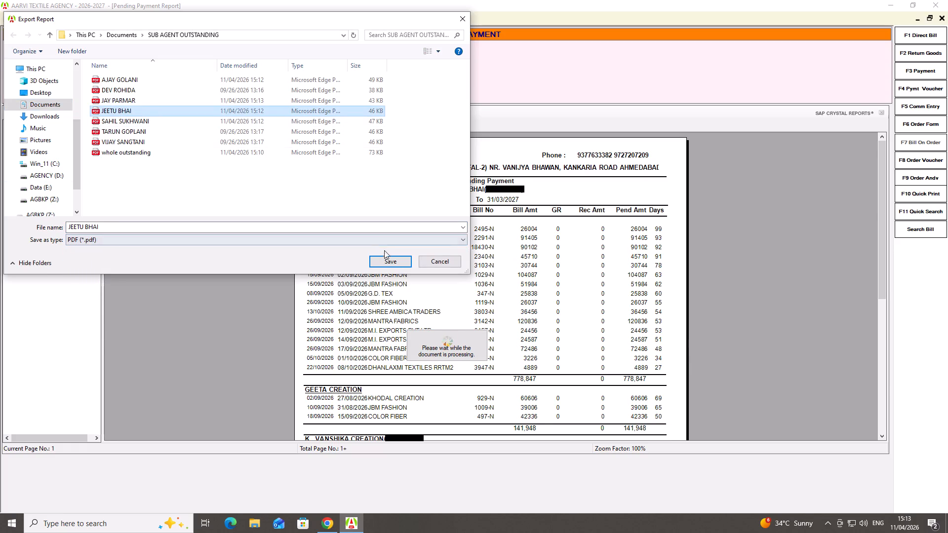
left_click(395, 262)
left_click(492, 262)
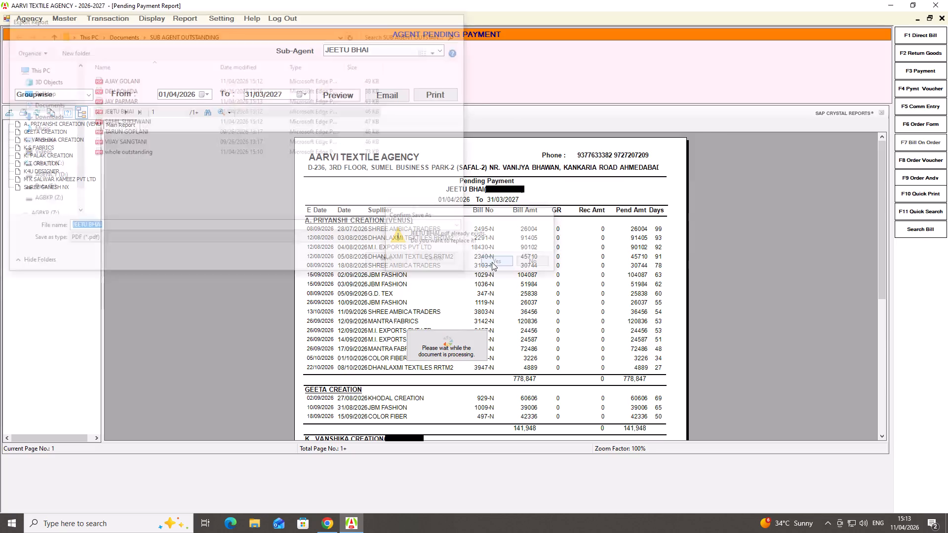
left_click(499, 299)
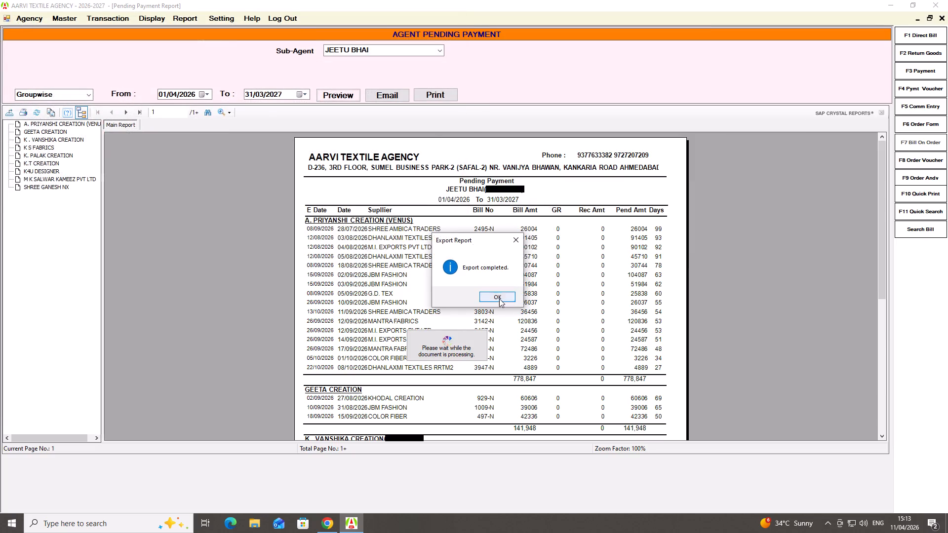
Preview sub-agent Sahil's groupwise pending payment report and export it as a PDF over the existing Sahil file in SUB AGENT OUTSTANDING.
left_click(438, 48)
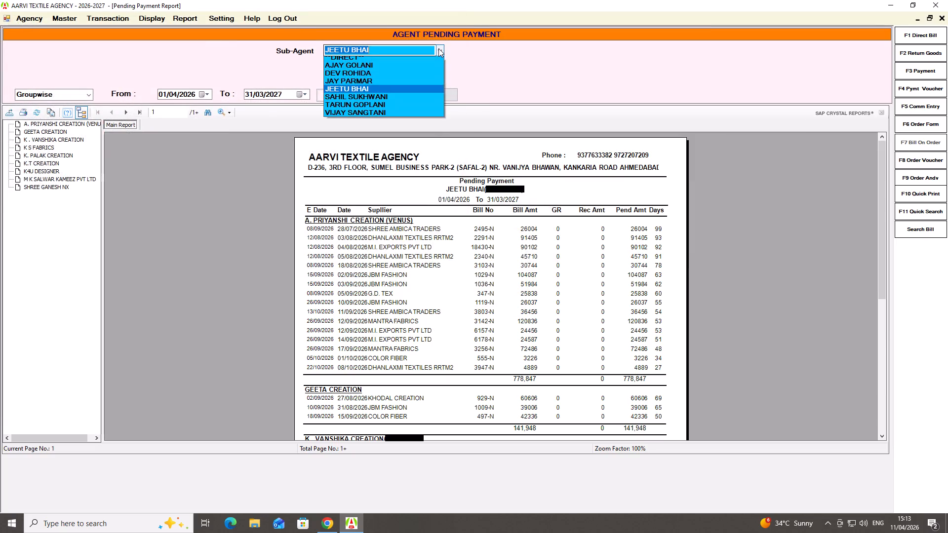
left_click(381, 101)
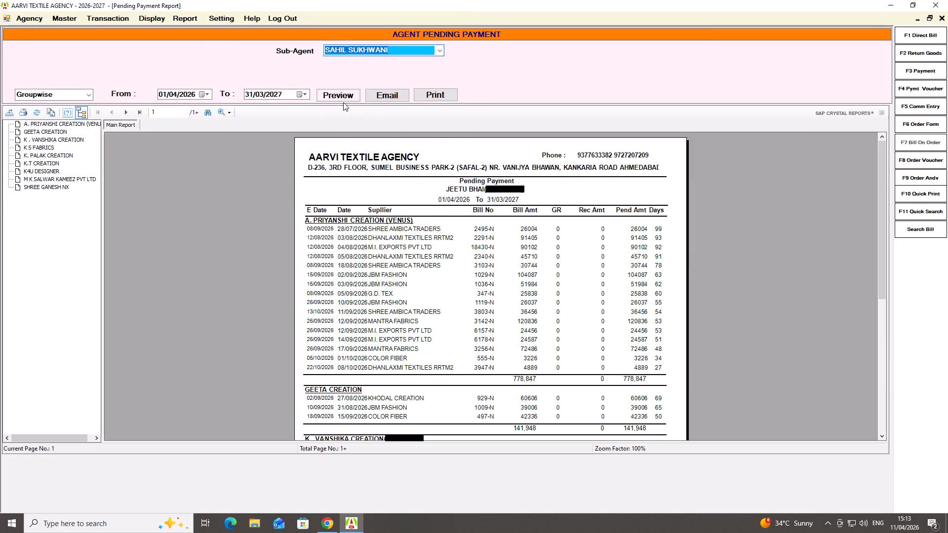
left_click(340, 98)
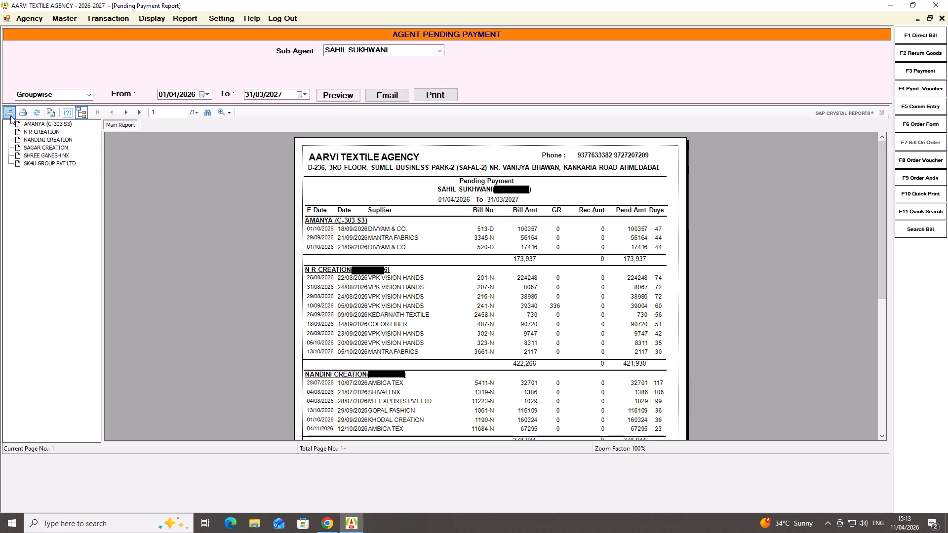
left_click(10, 115)
left_click(90, 239)
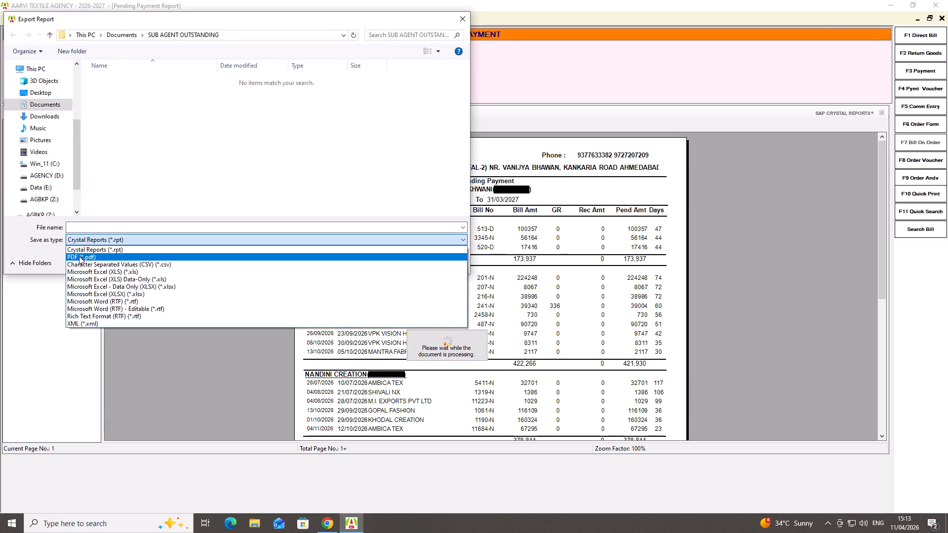
left_click(79, 256)
left_click(92, 227)
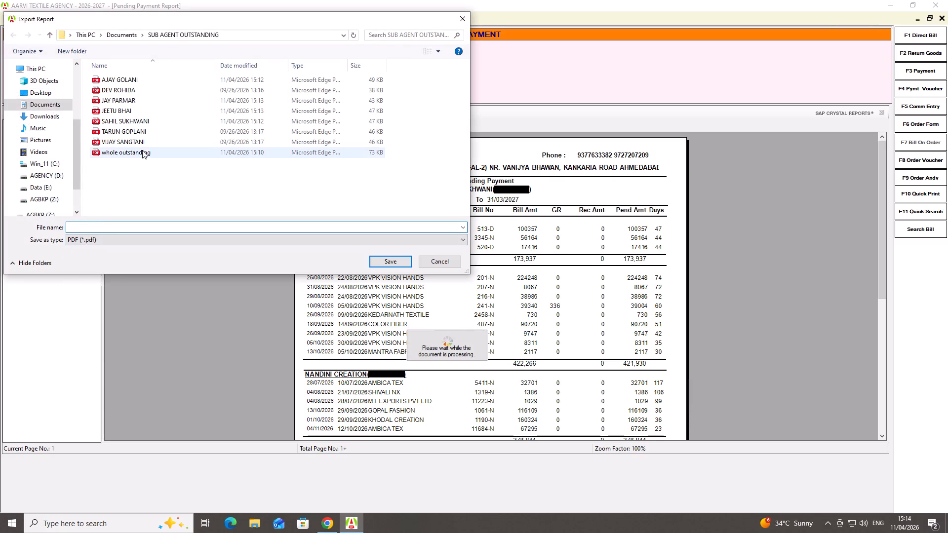
left_click(158, 123)
left_click(389, 260)
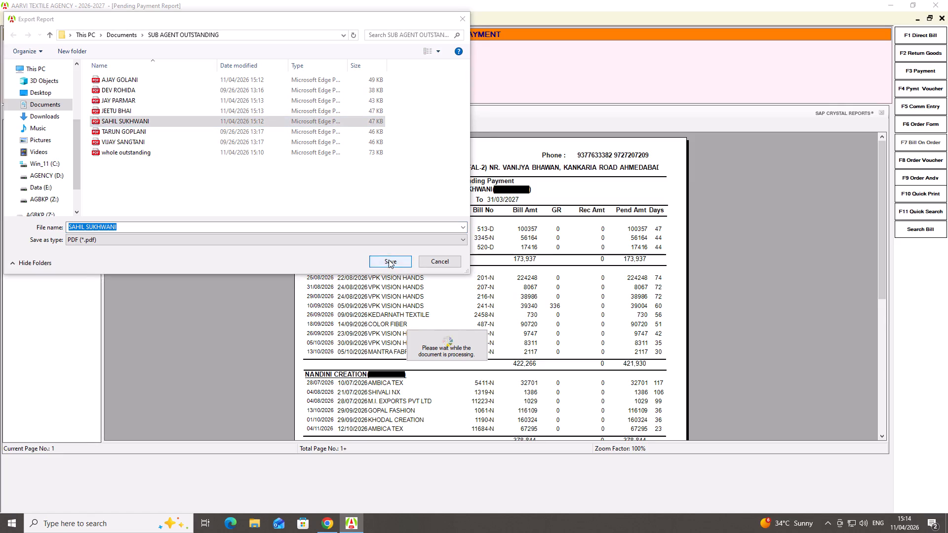
left_click(494, 261)
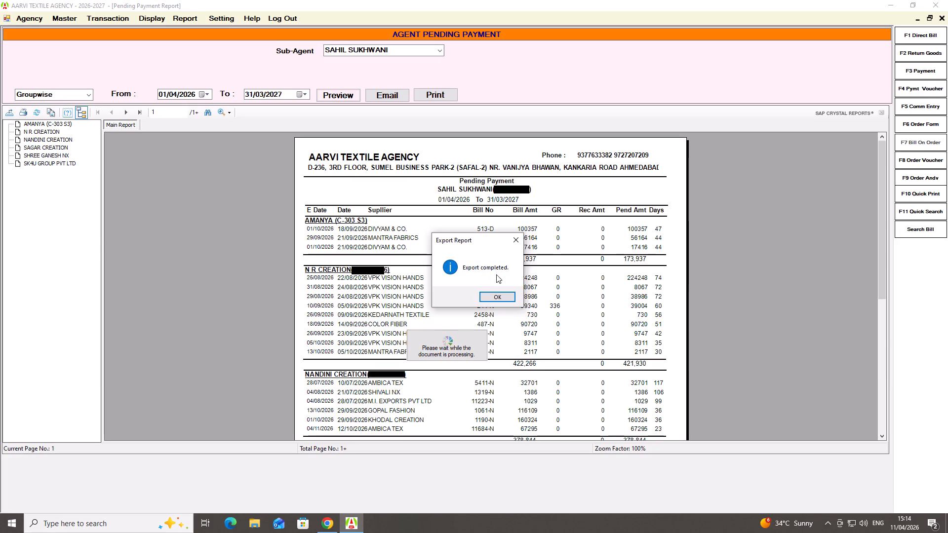
left_click(496, 297)
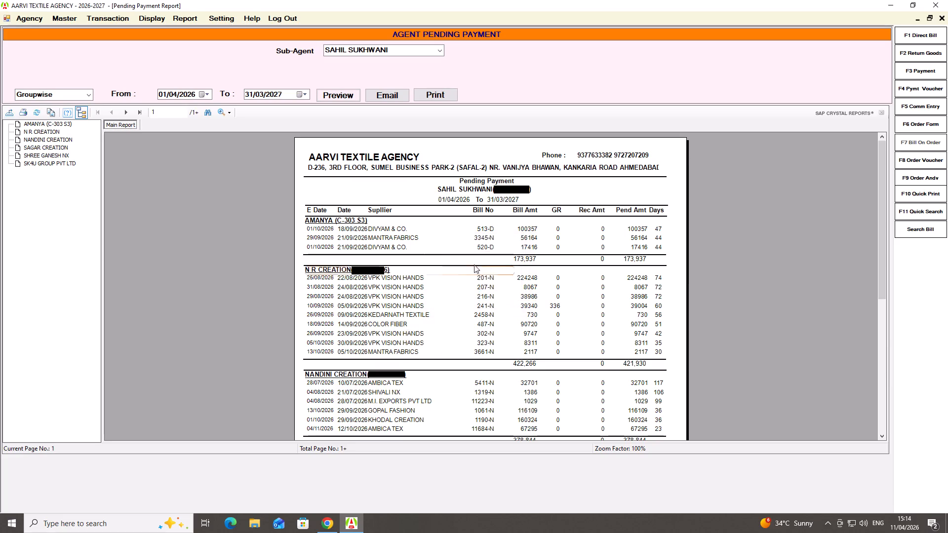
Preview sub-agent Tarun's groupwise pending payment report and export it as a PDF over the existing Tarun file in SUB AGENT OUTSTANDING.
left_click(441, 45)
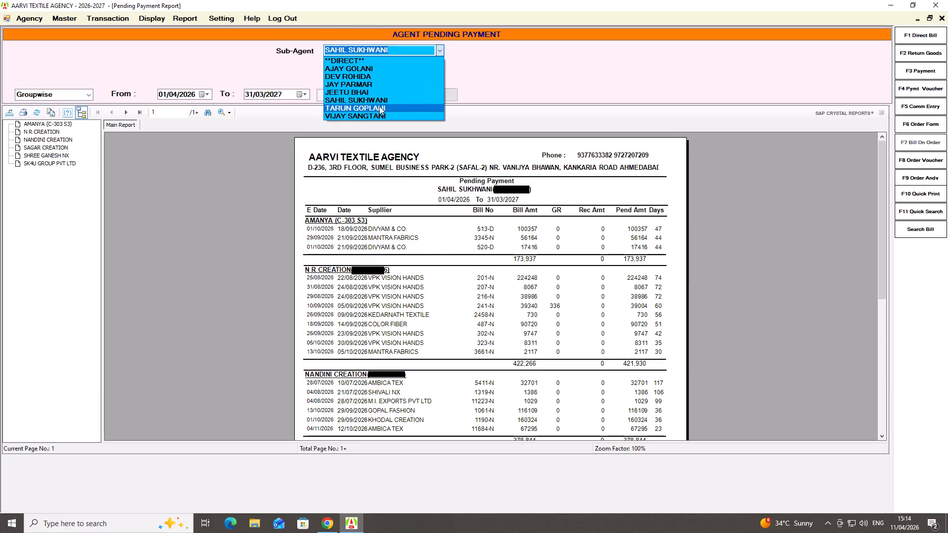
left_click(379, 106)
left_click(345, 99)
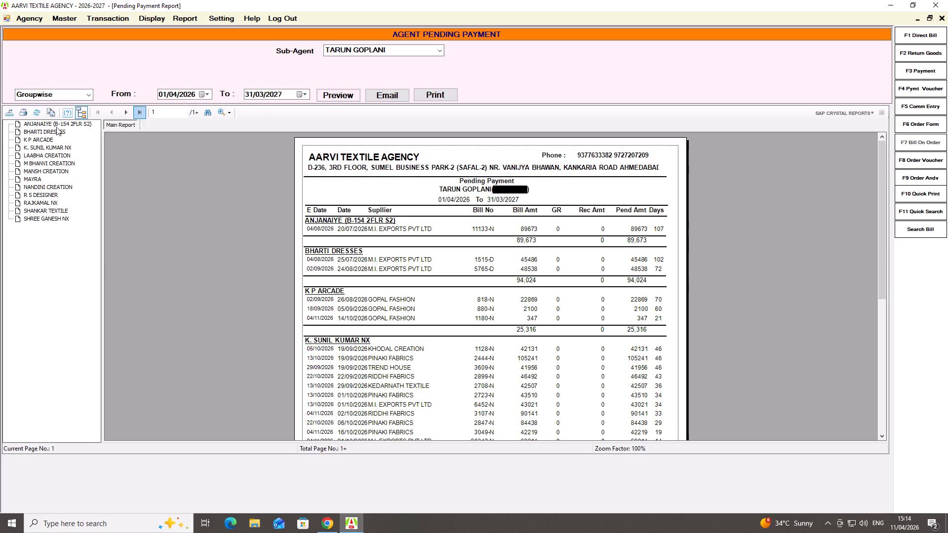
left_click(11, 114)
left_click(85, 239)
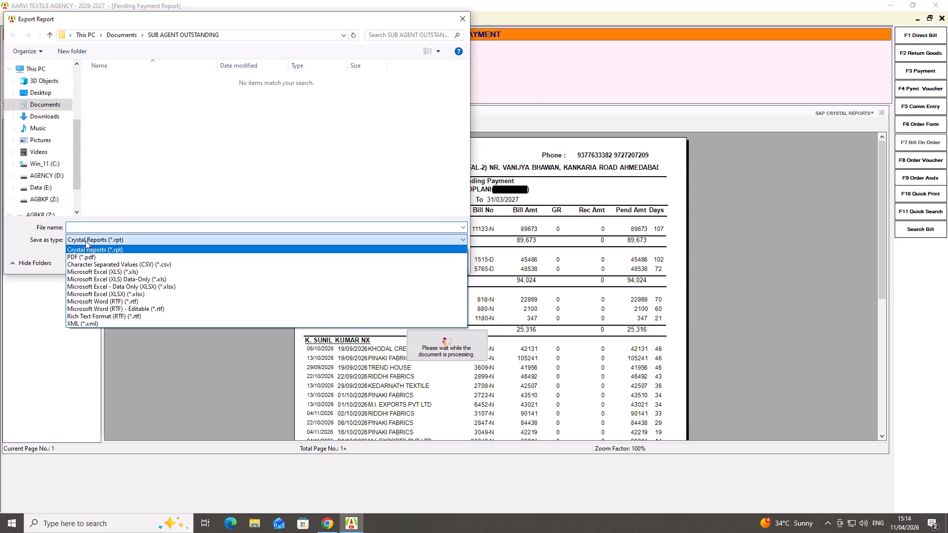
left_click(87, 256)
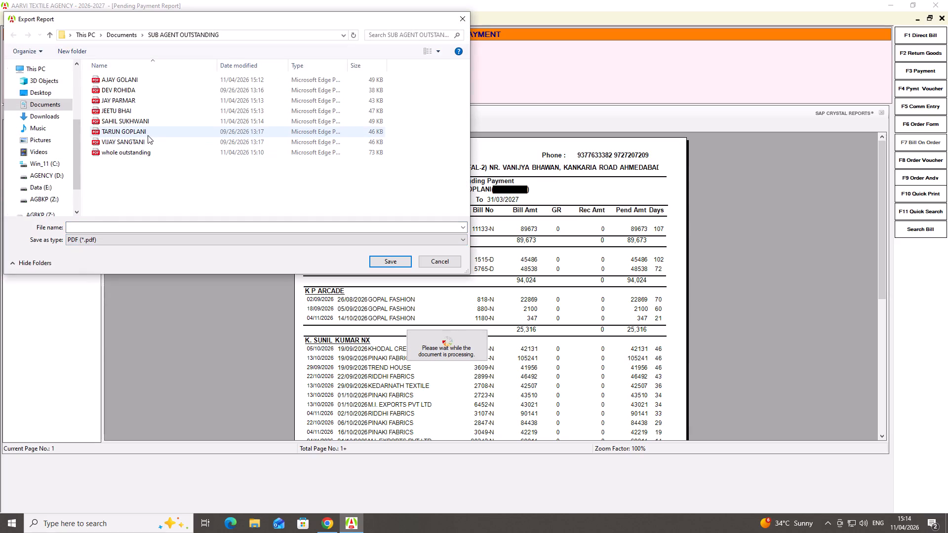
left_click(149, 133)
left_click(381, 259)
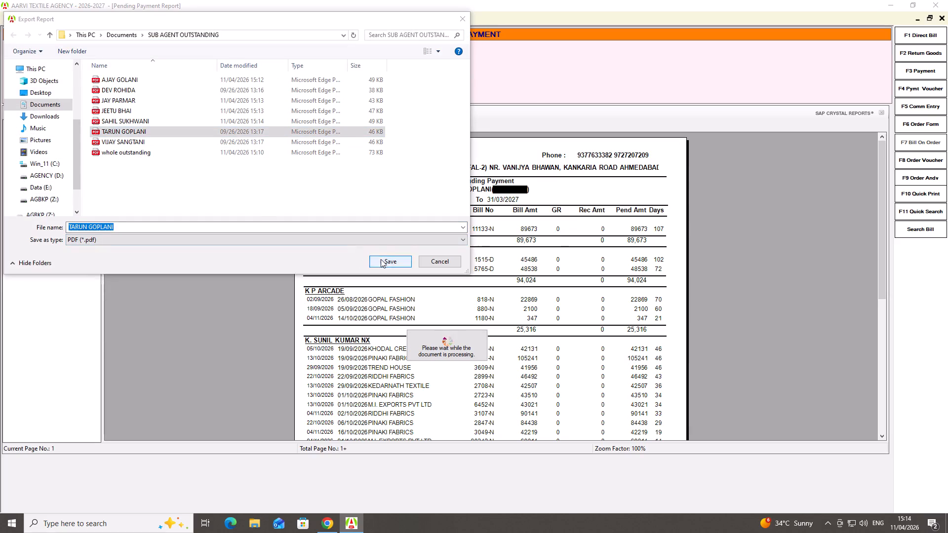
left_click(493, 263)
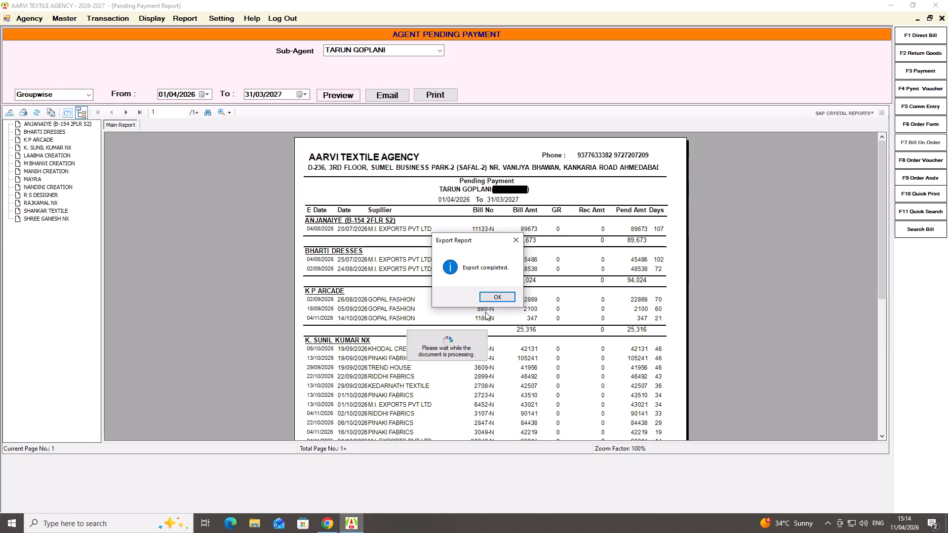
left_click(497, 294)
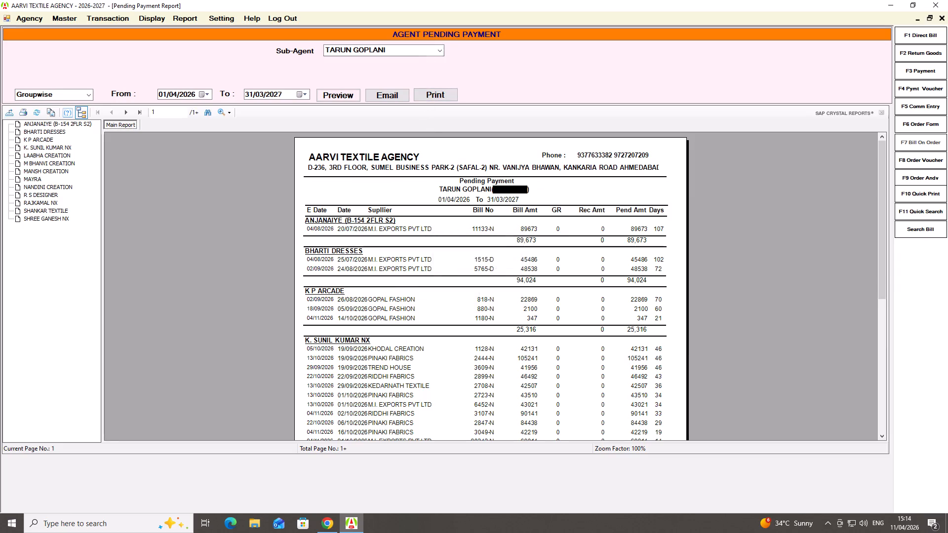
Preview sub-agent Vijay's groupwise pending payment report and export it as a PDF over the existing Vijay file in SUB AGENT OUTSTANDING.
left_click(434, 51)
left_click(442, 50)
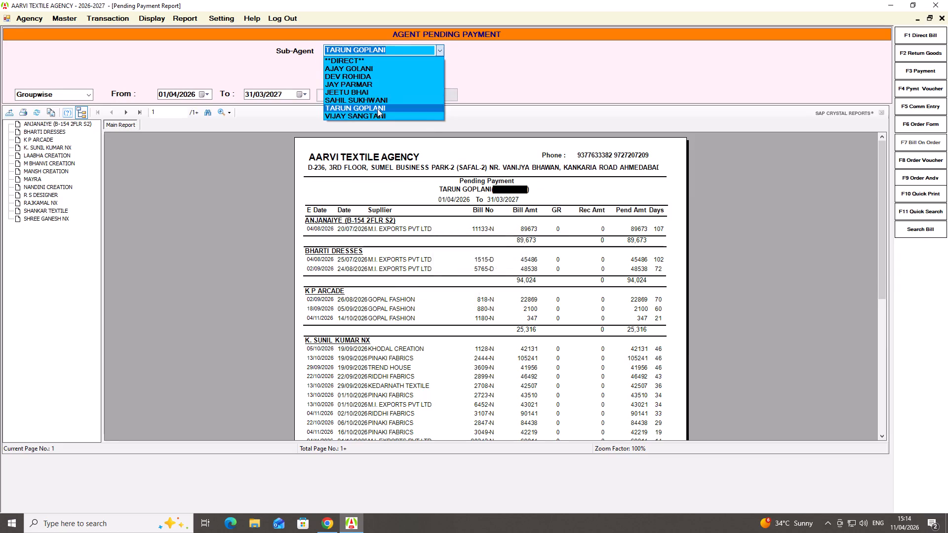
left_click(372, 115)
left_click(349, 97)
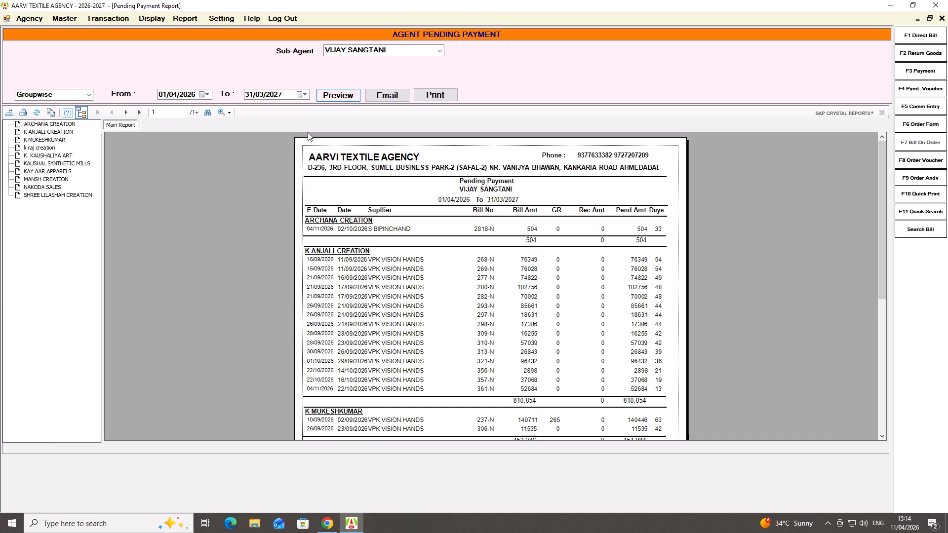
left_click(11, 113)
left_click(115, 243)
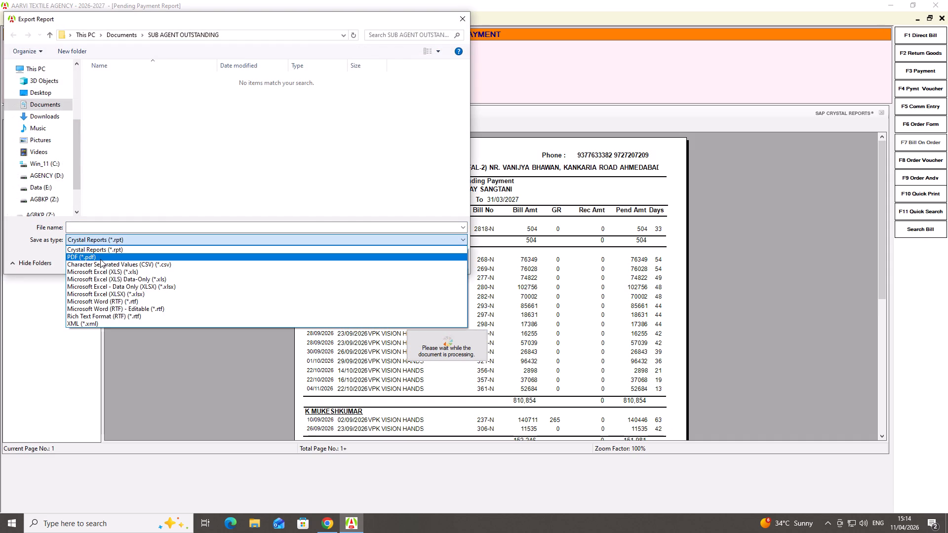
left_click(100, 259)
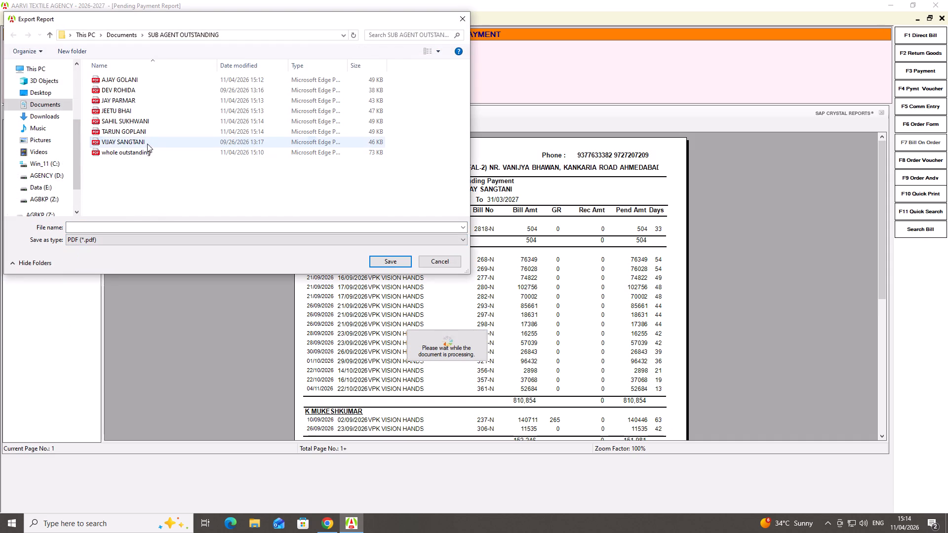
left_click(147, 144)
left_click(377, 261)
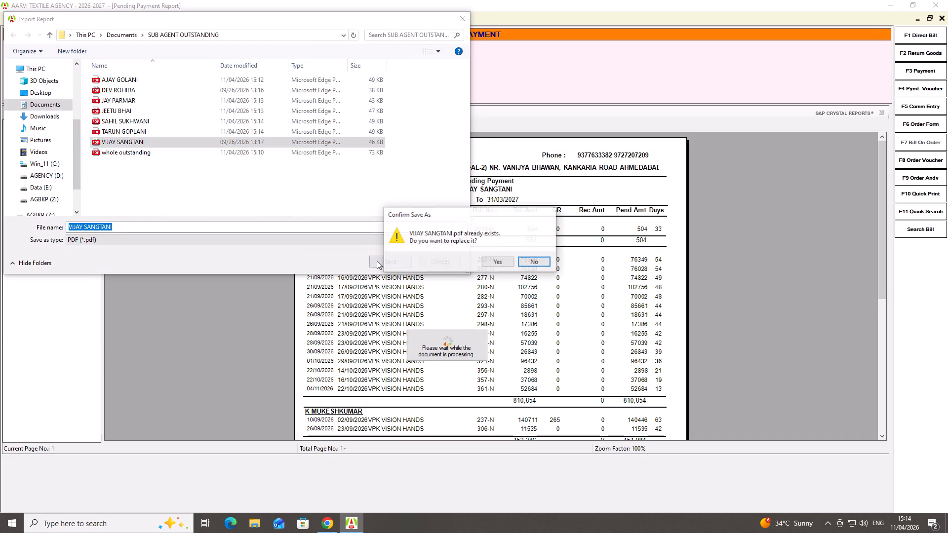
left_click(489, 265)
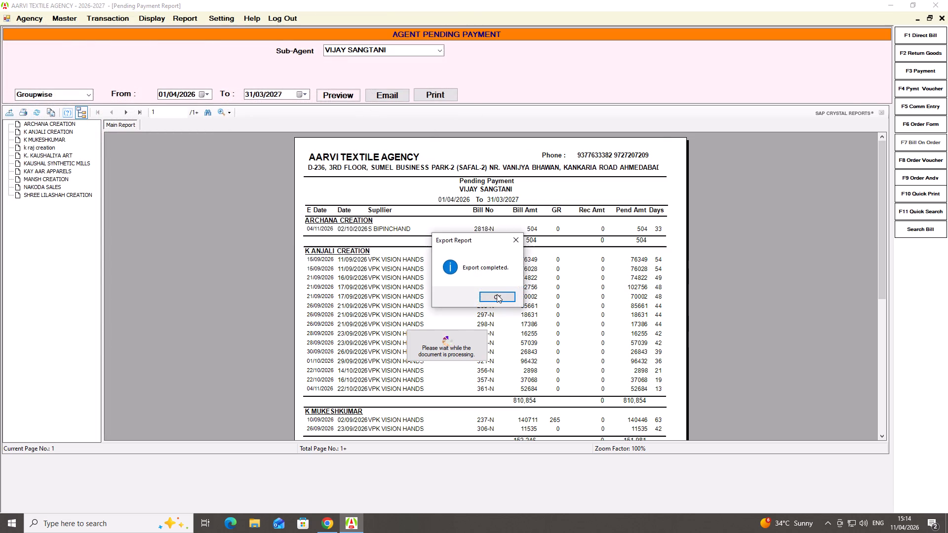
left_click(497, 295)
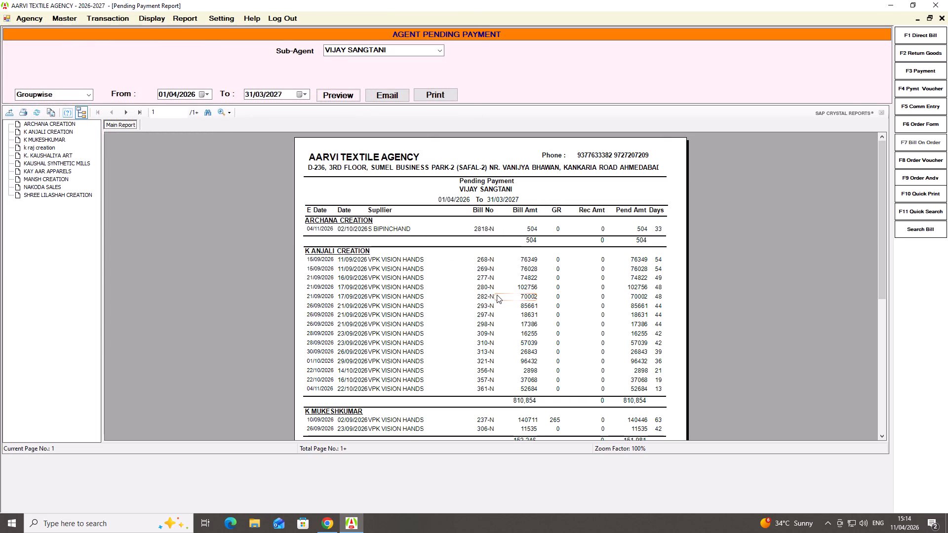
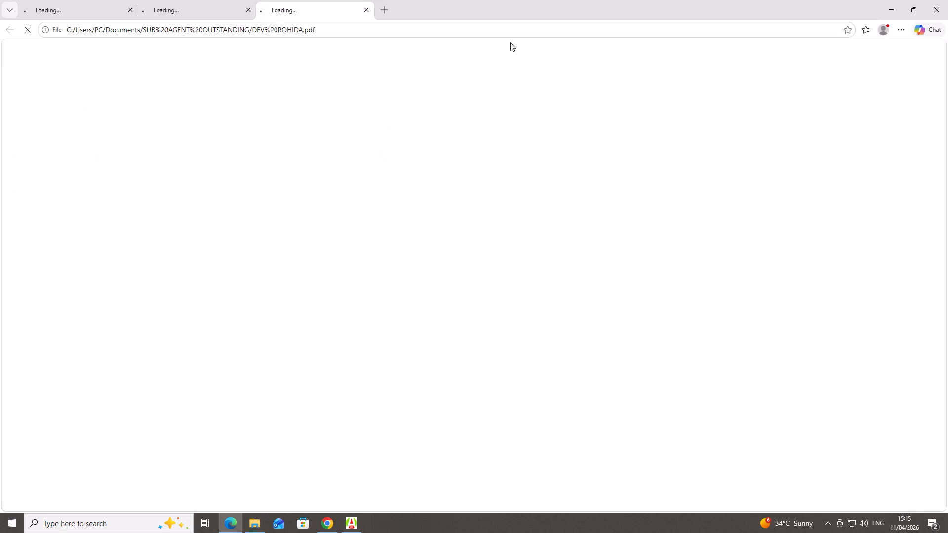
Close the opened PDF window and delete sub-agent Dev's old PDF from the SUB AGENT OUTSTANDING folder.
left_click(947, 0)
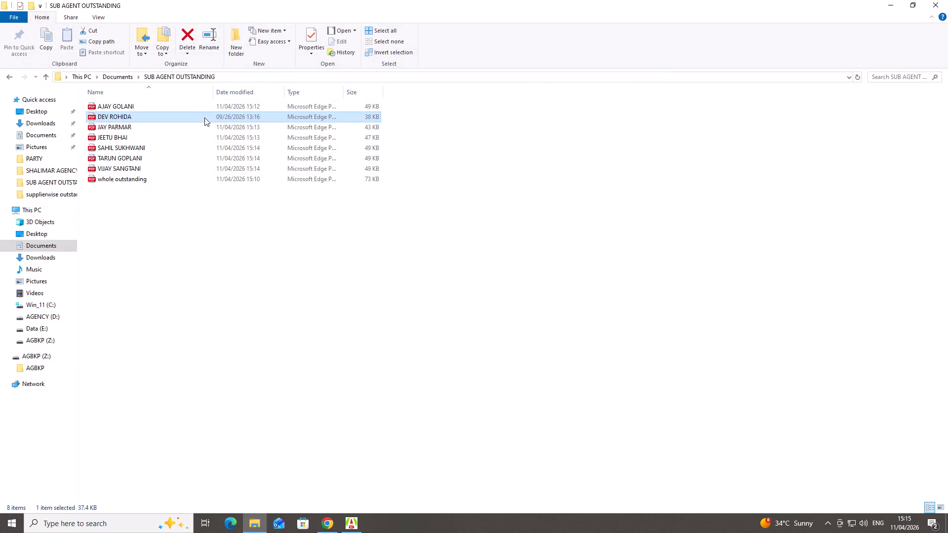
key("Delete")
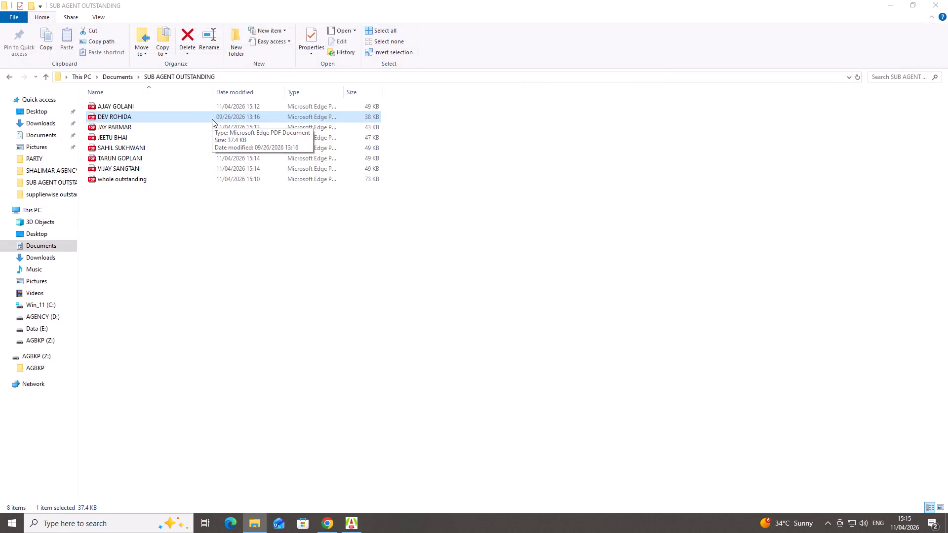
Select the consecutive sub-agent PDFs from Ajay's through Sahil's in the SUB AGENT OUTSTANDING folder.
left_click_drag(189, 104, 193, 141)
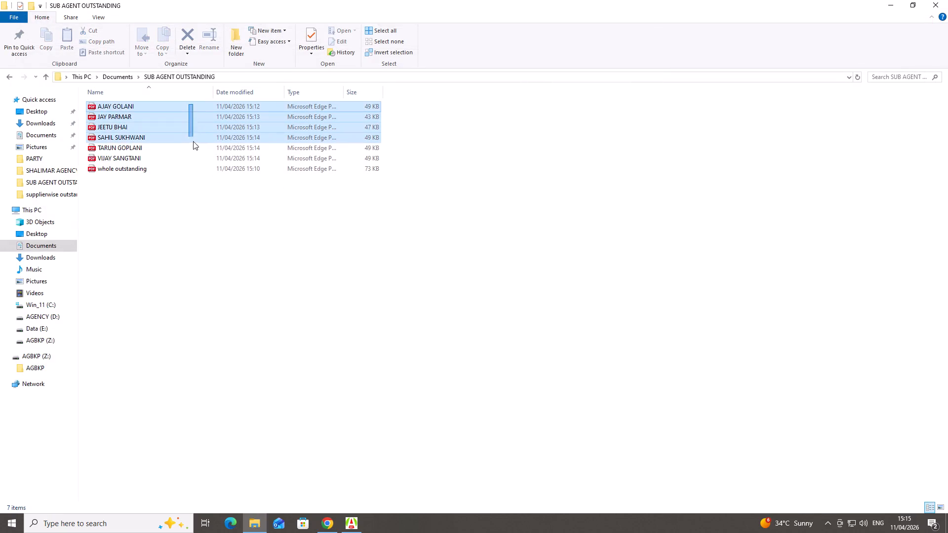
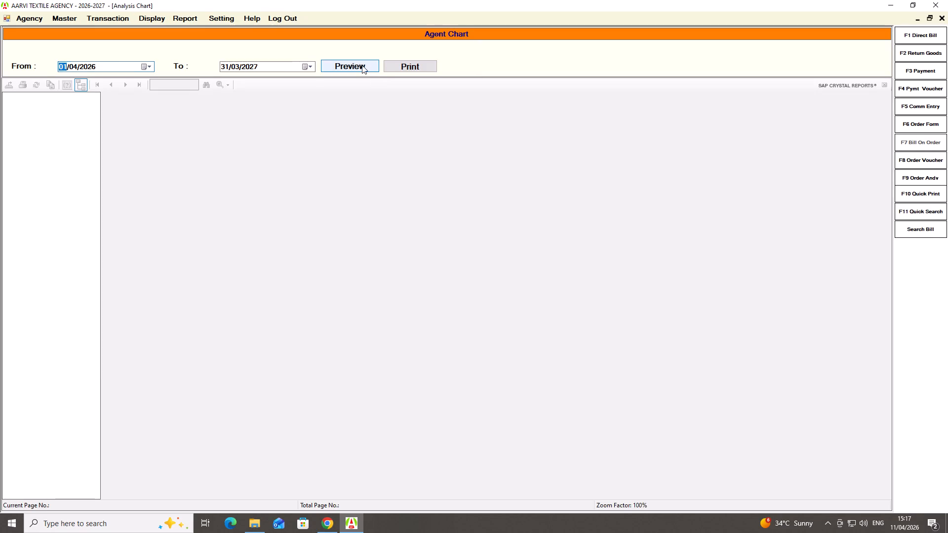
Examine each agent's month-wise net amounts and totals in the Agent Monthly Report for 01/04/2026 to 31/03/2027.
scroll(355, 137, "down", 5)
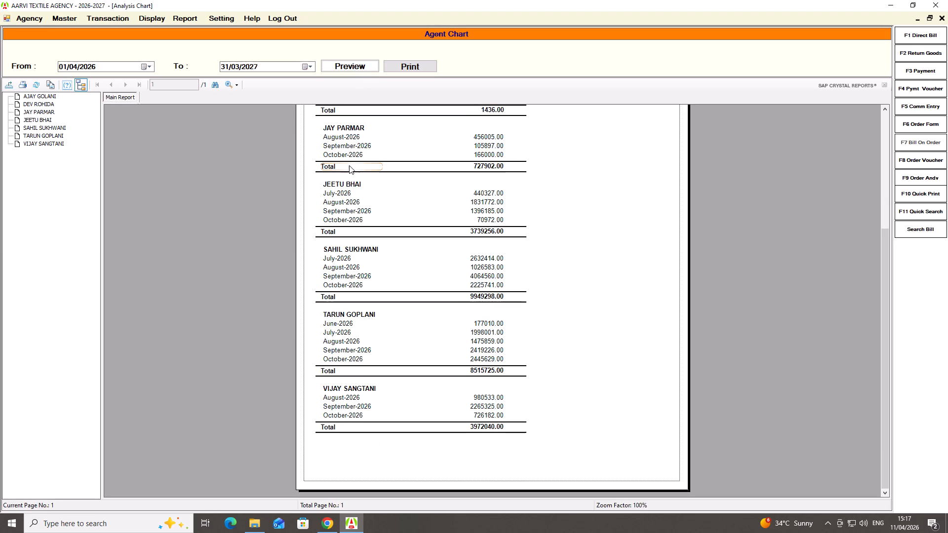
scroll(345, 168, "down", 6)
scroll(341, 182, "up", 6)
scroll(340, 184, "down", 6)
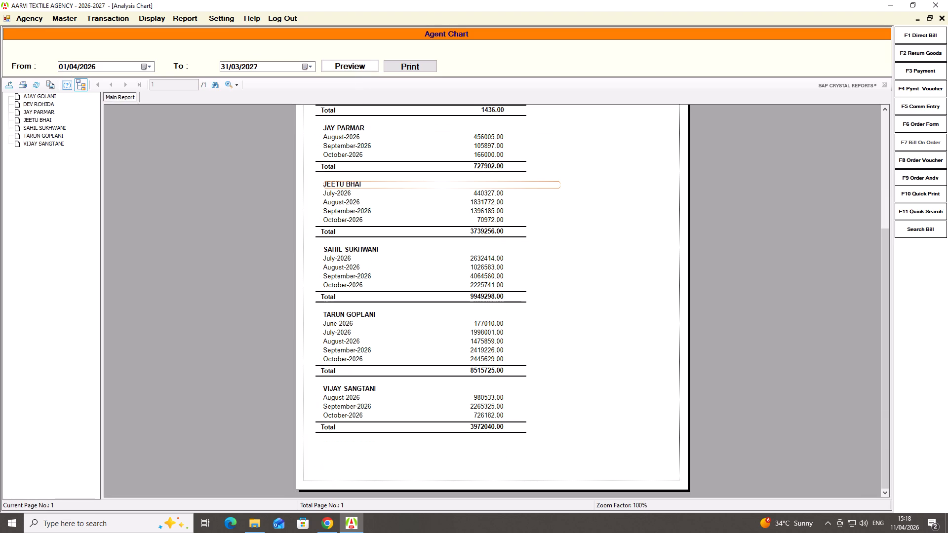
scroll(340, 184, "up", 5)
scroll(340, 184, "down", 4)
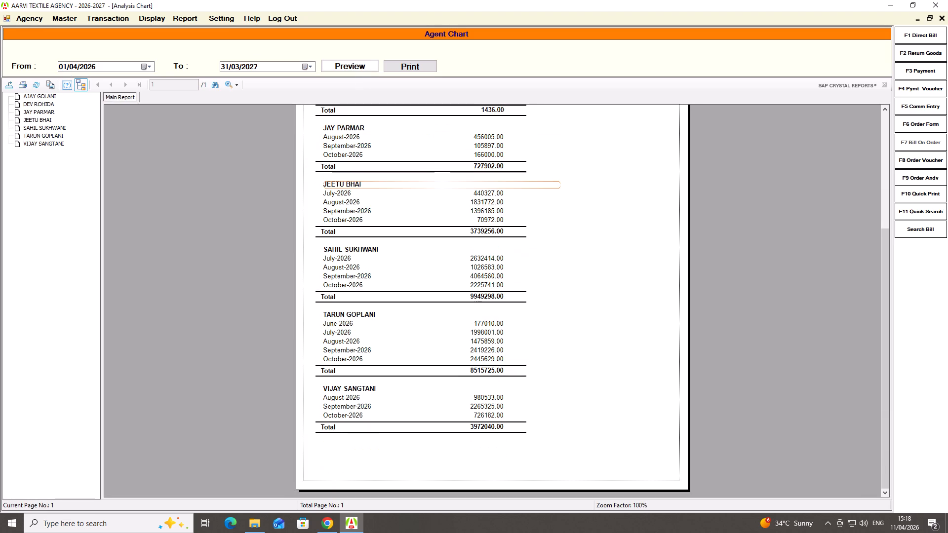
scroll(340, 184, "up", 4)
scroll(340, 184, "down", 5)
scroll(340, 184, "up", 4)
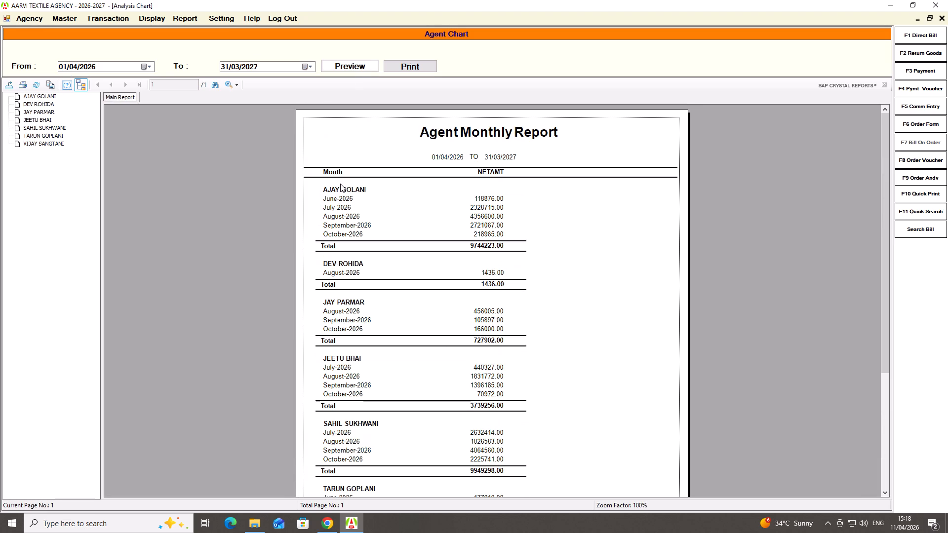
scroll(340, 184, "up", 1)
scroll(340, 184, "down", 5)
scroll(340, 182, "up", 5)
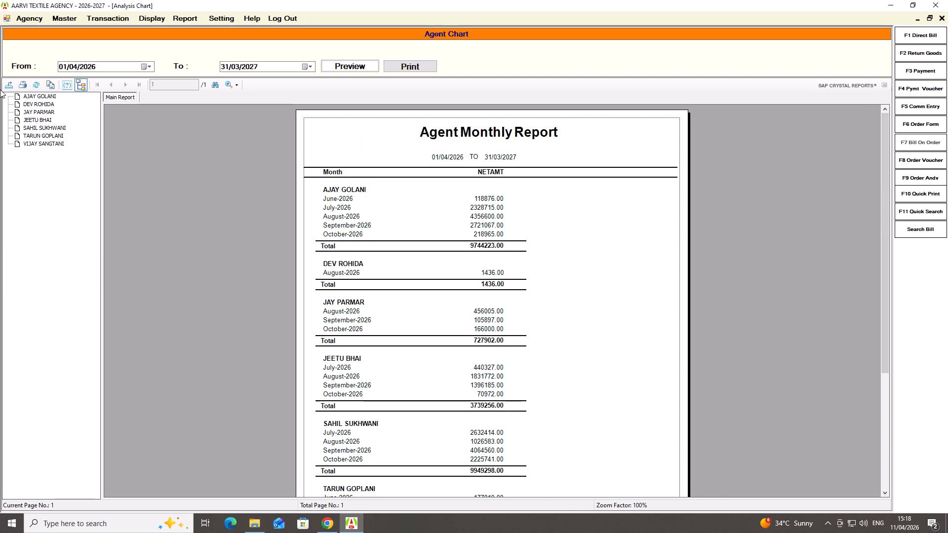
Export the Agent Monthly Report as a PDF named AGENT WISE MONTHLY SALES in the REPORTS folder under Documents.
left_click(10, 83)
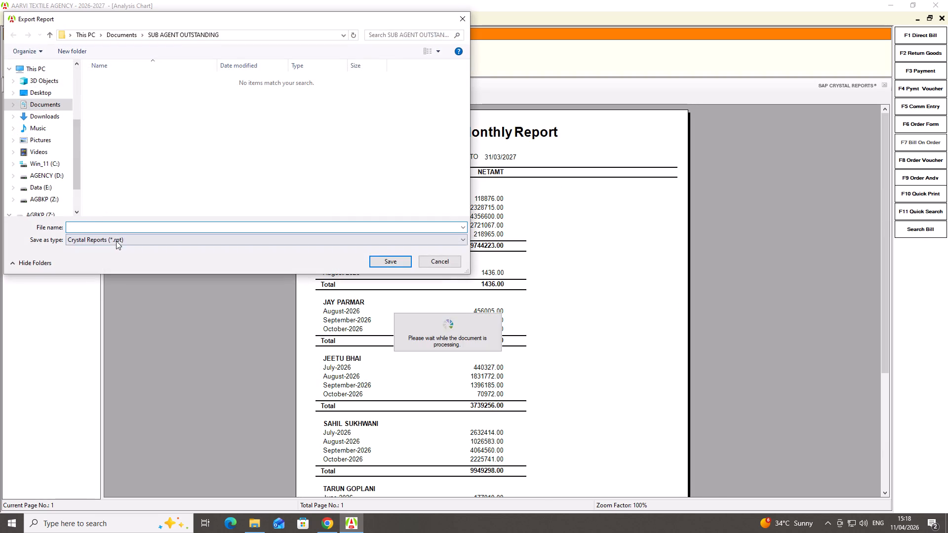
left_click(116, 241)
left_click(109, 259)
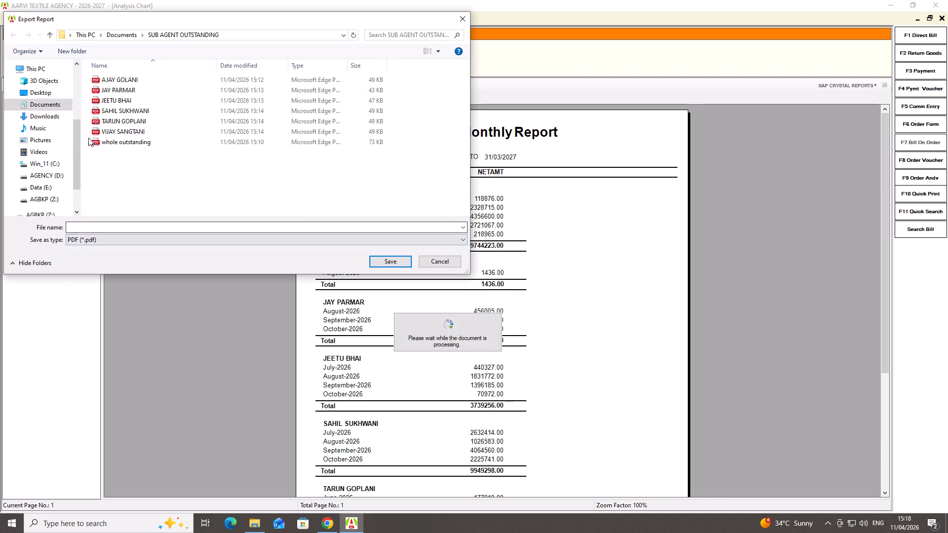
left_click(109, 35)
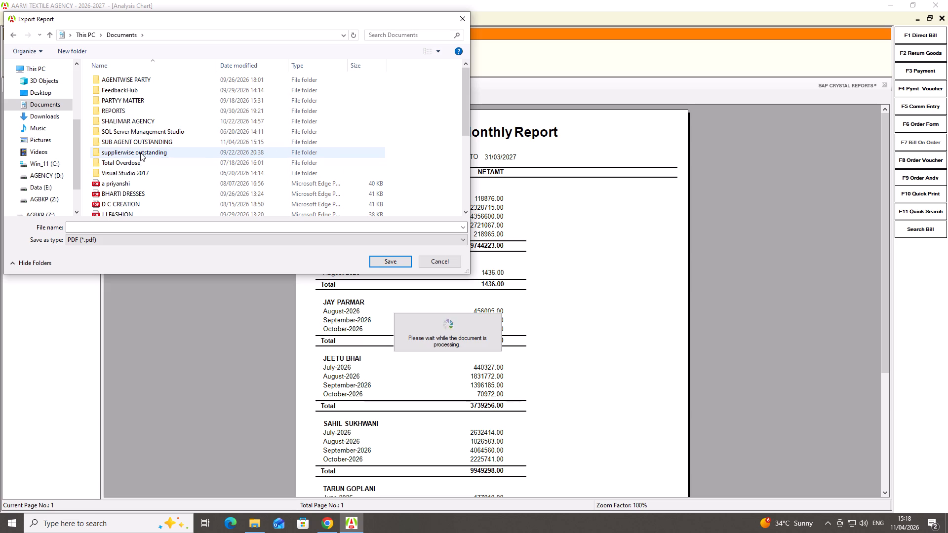
left_click(143, 114)
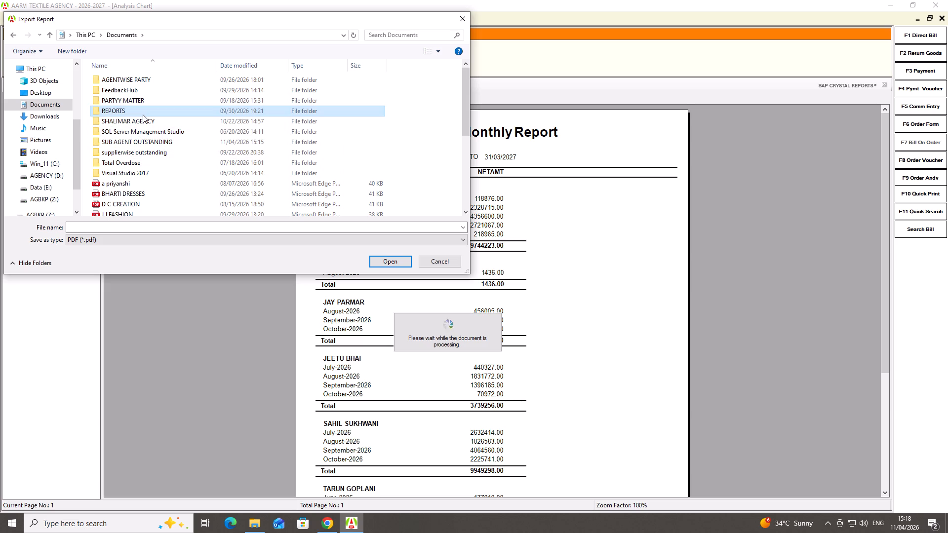
double_click(143, 114)
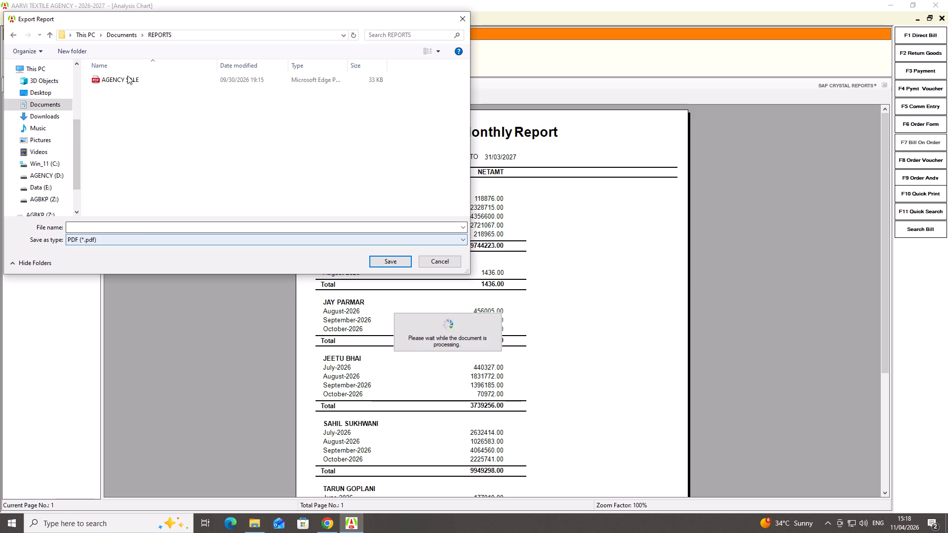
left_click(123, 230)
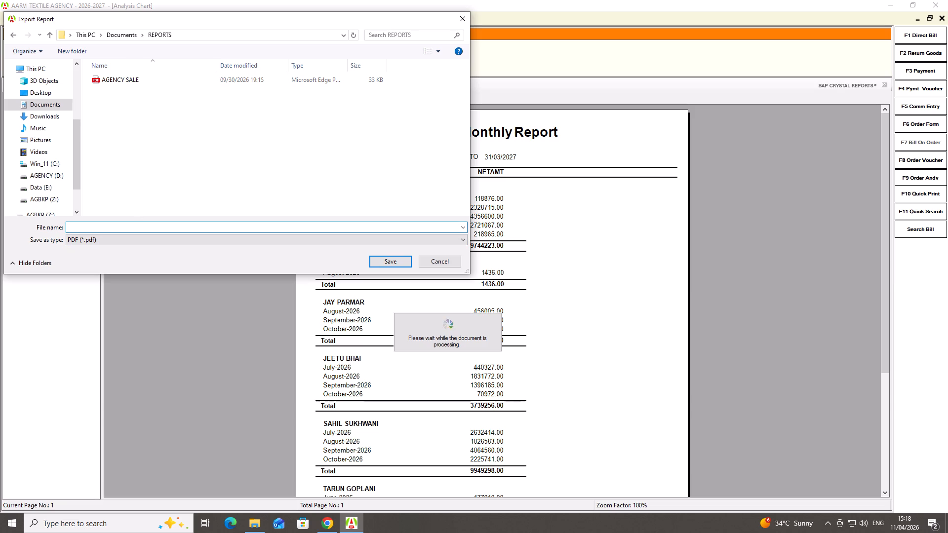
type("AGENT WISE")
key("space")
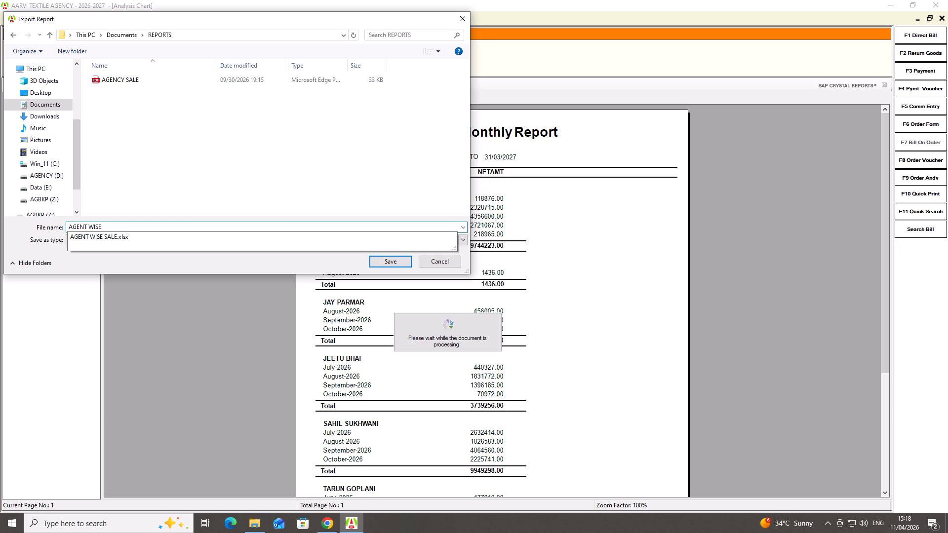
type("MONTH")
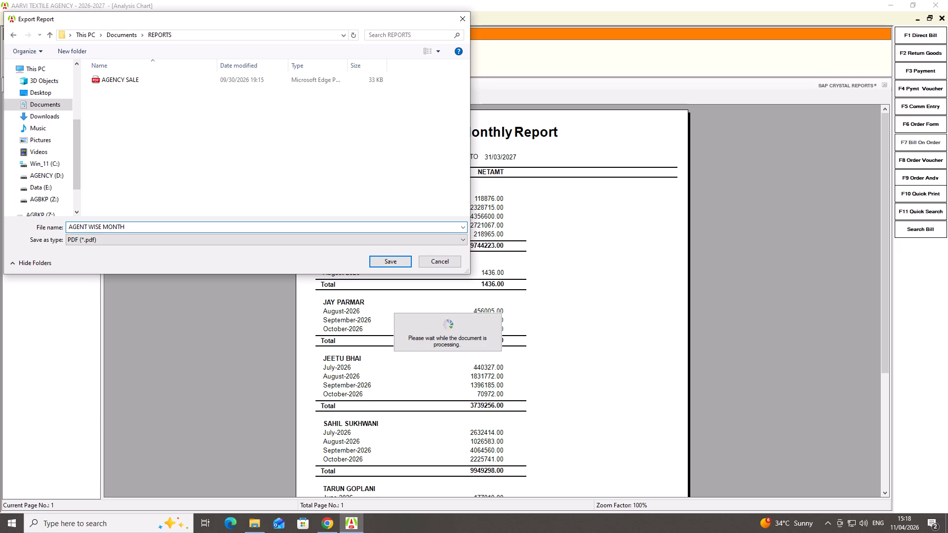
type("LY SALES")
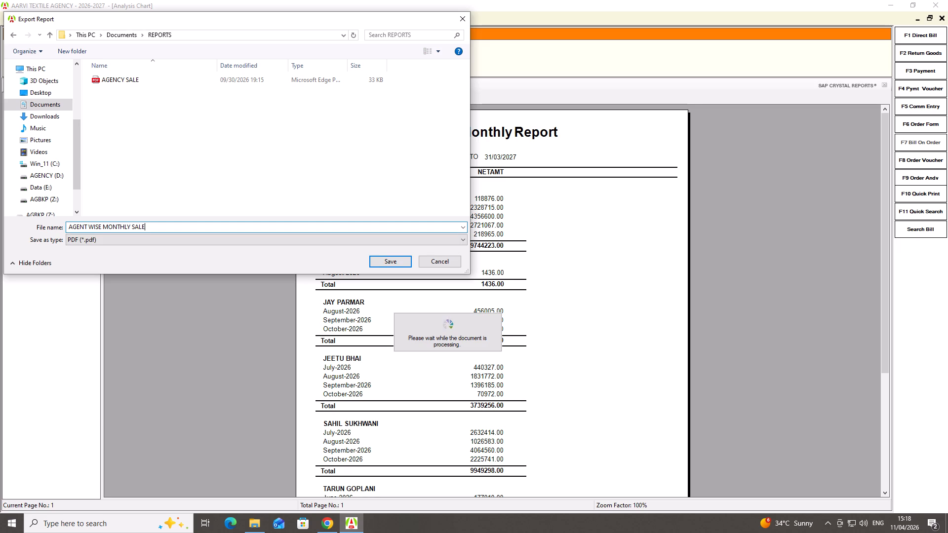
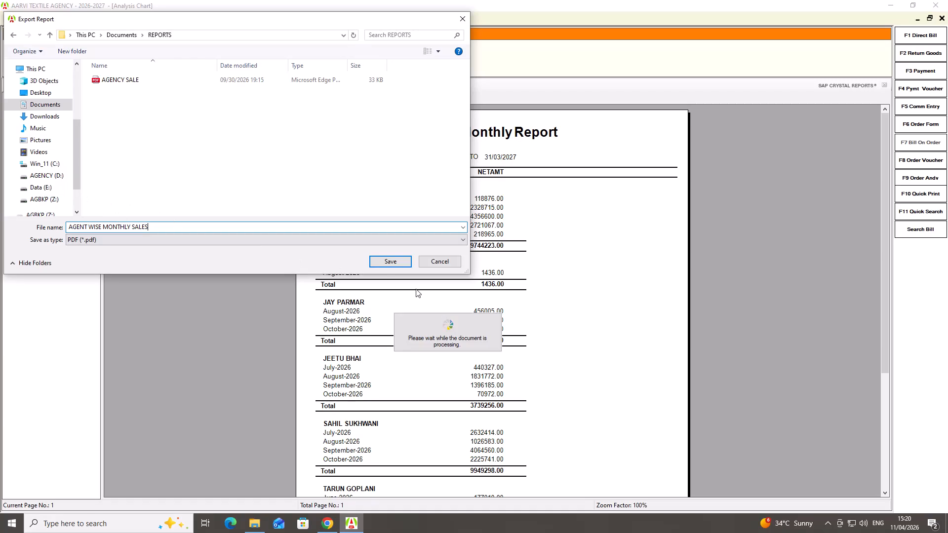
Save the Agent Monthly Report PDF as AGENT WISE MONTHLY SALES in the REPORTS folder and finish the export.
left_click(387, 259)
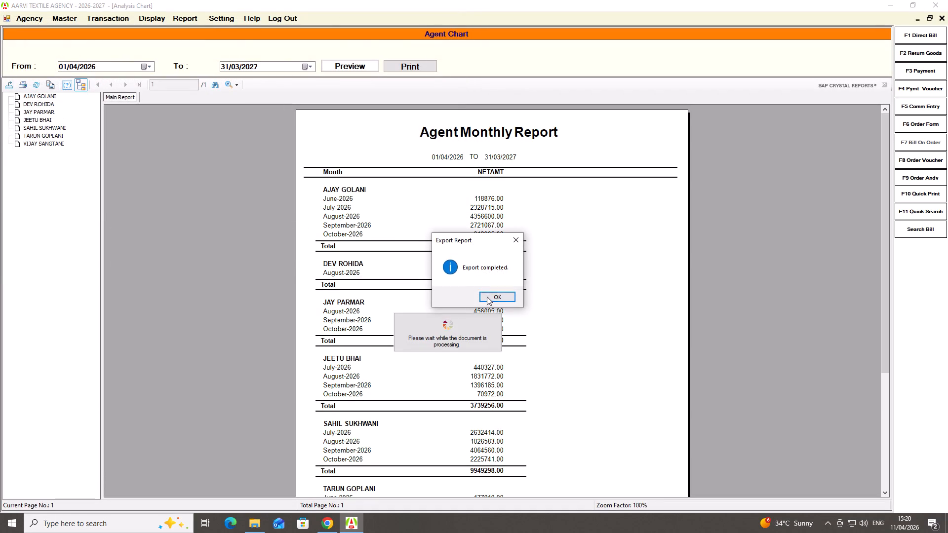
left_click(487, 298)
Switch to File Explorer and open the REPORTS folder under Documents, where the monthly sales PDF is saved.
left_click(252, 520)
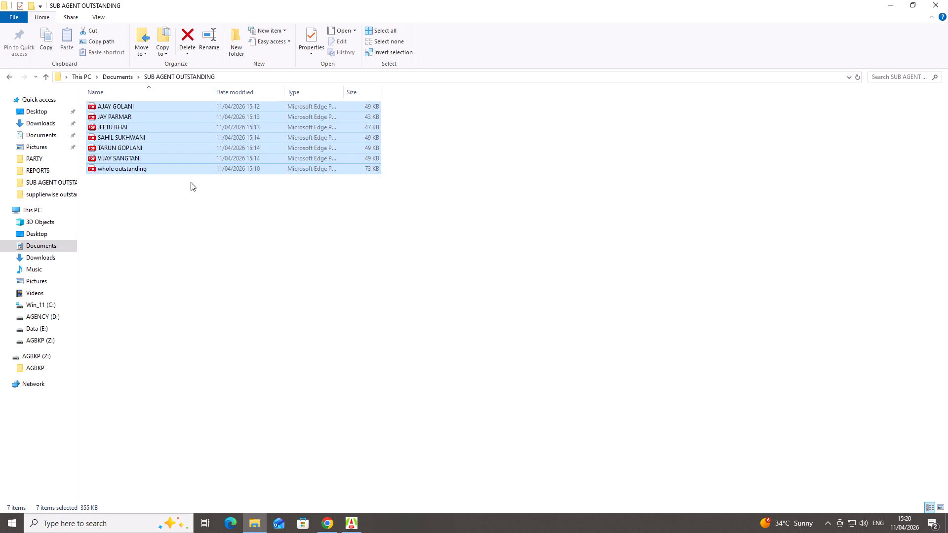
left_click(116, 76)
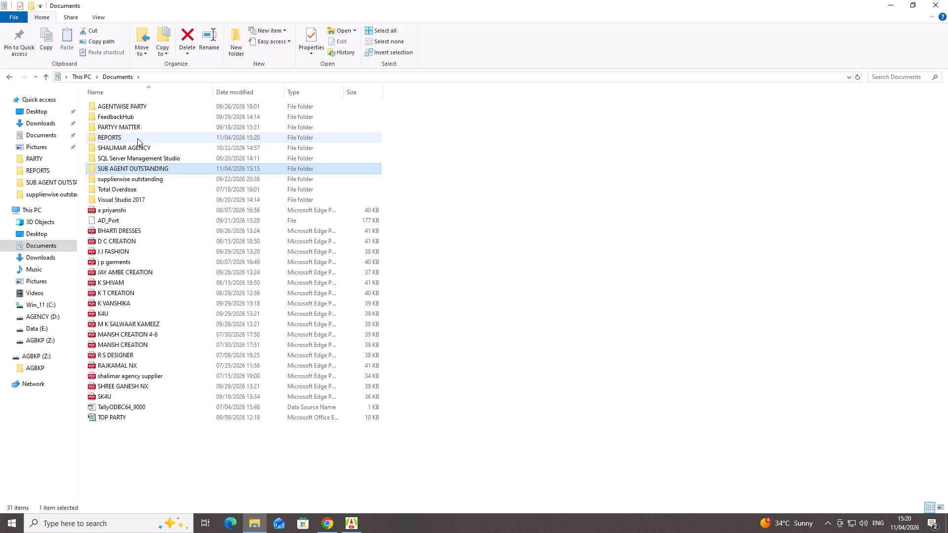
double_click(136, 137)
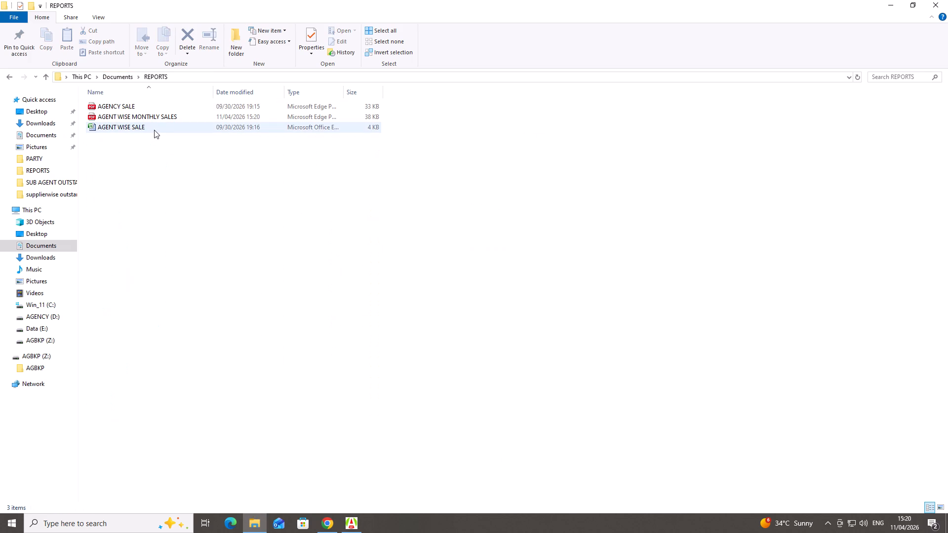
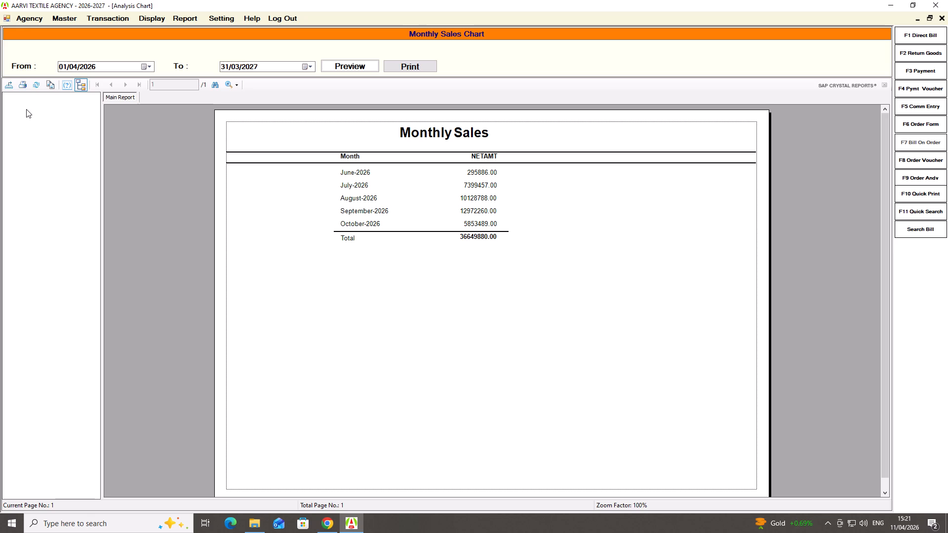
Export the Monthly Sales report as a PDF to the REPORTS folder, replacing the existing AGENCY SALE file.
left_click(9, 89)
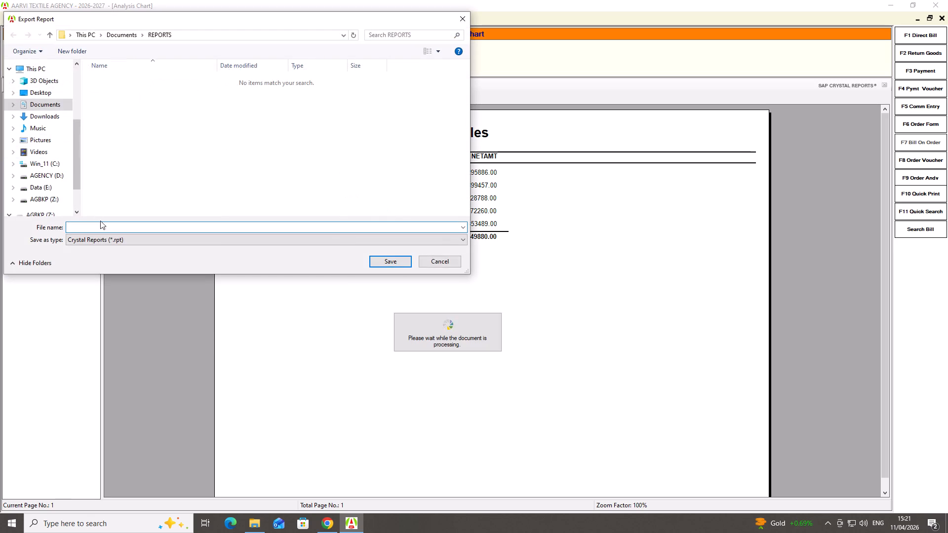
left_click(103, 241)
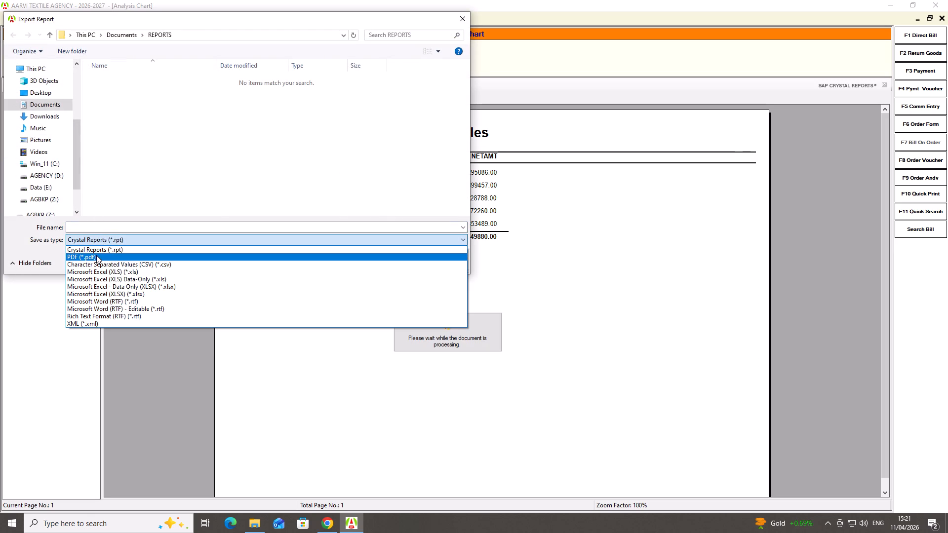
left_click(96, 255)
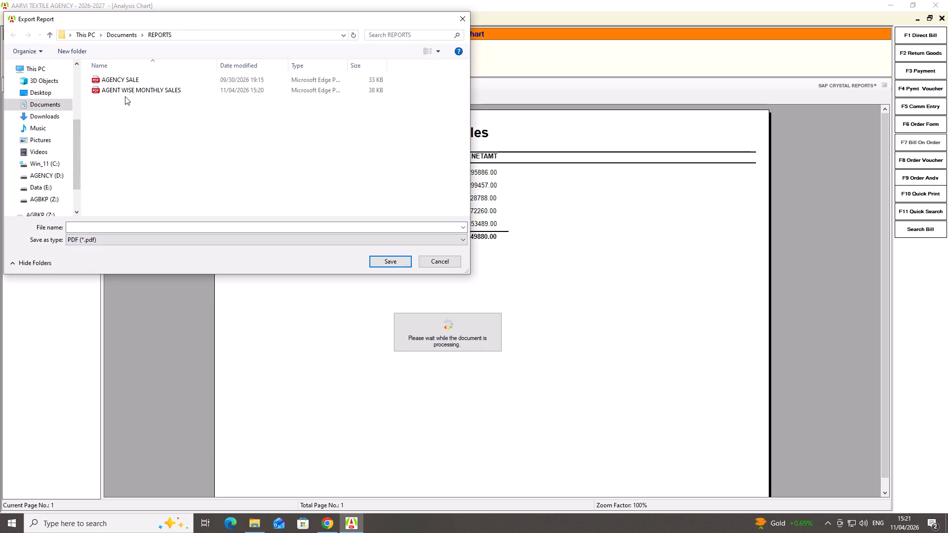
left_click(133, 80)
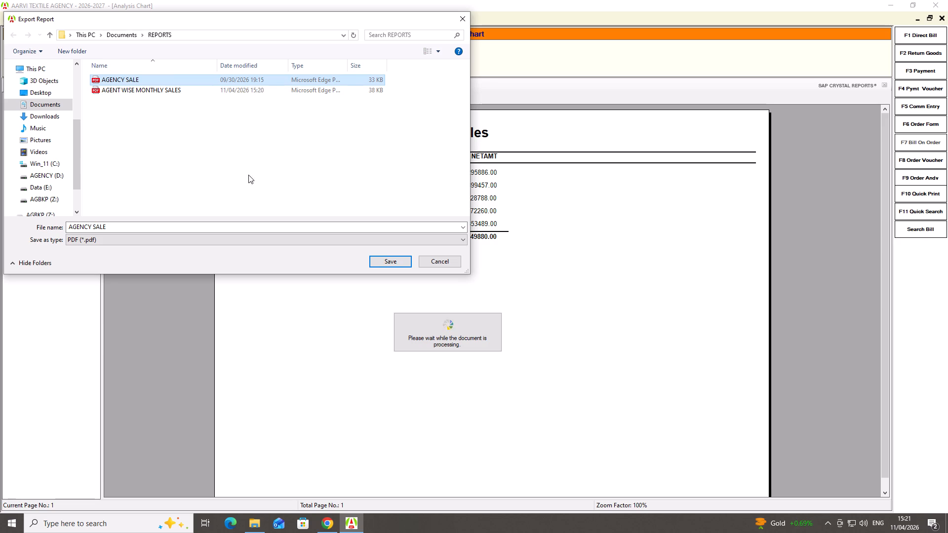
left_click(385, 265)
left_click(497, 260)
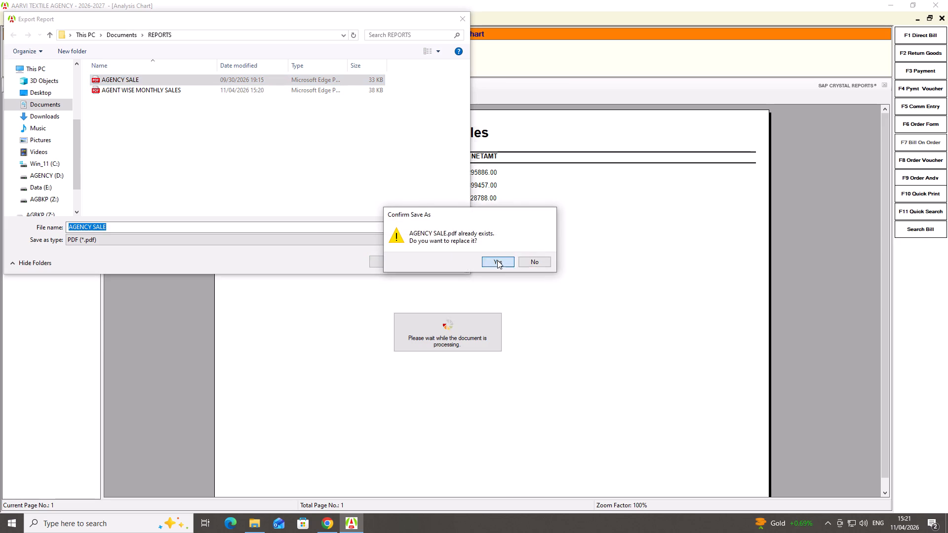
left_click(504, 298)
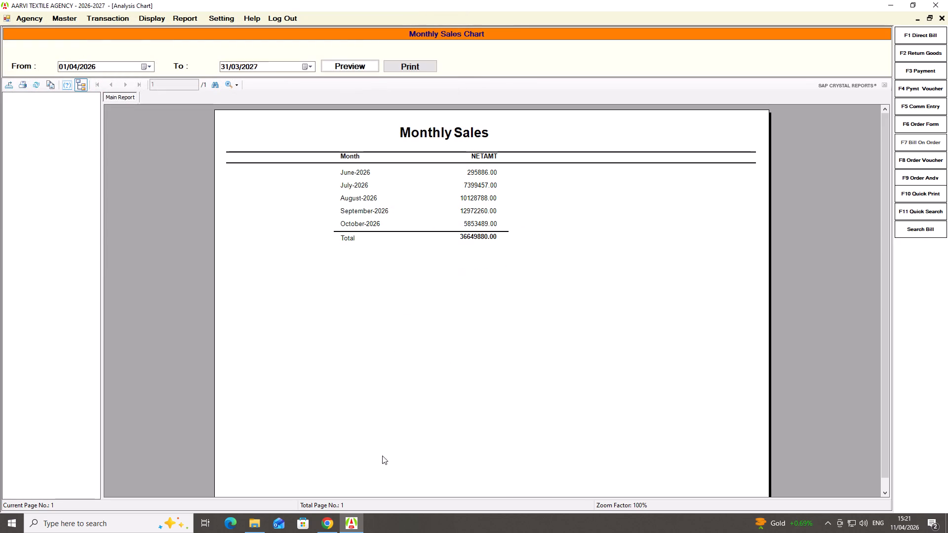
Switch to File Explorer, open the AGENCY SALE PDF in the REPORTS folder to check the exported report, and close it.
left_click(261, 515)
left_click(165, 100)
left_click(165, 105)
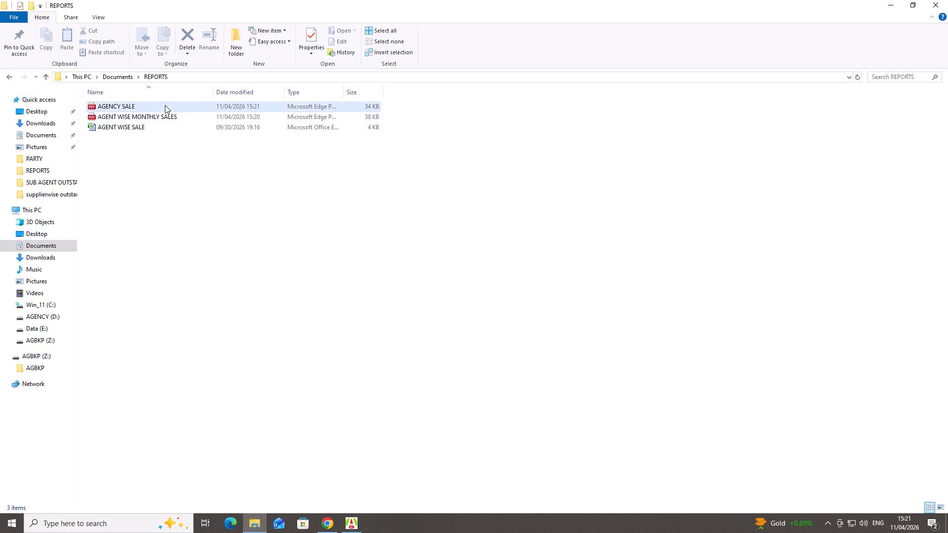
left_click_drag(165, 105, 184, 133)
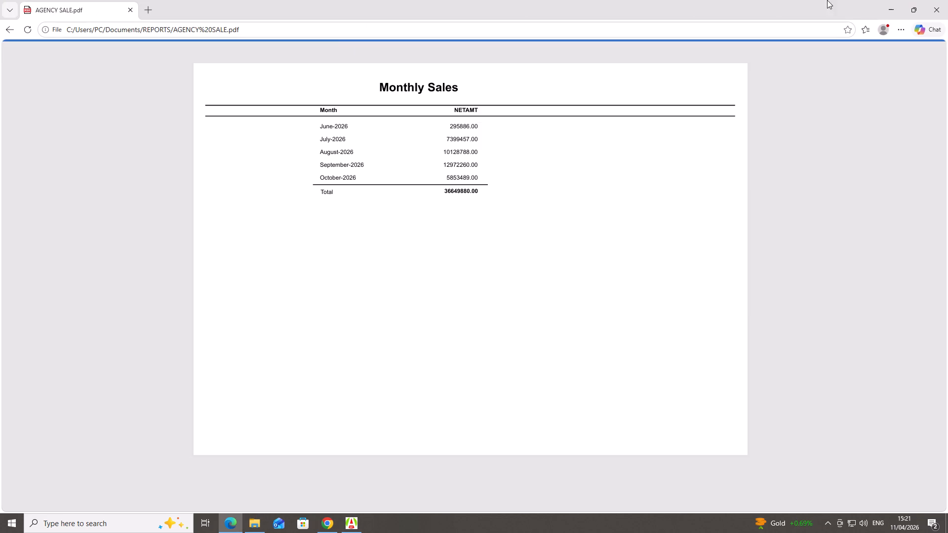
left_click(942, 7)
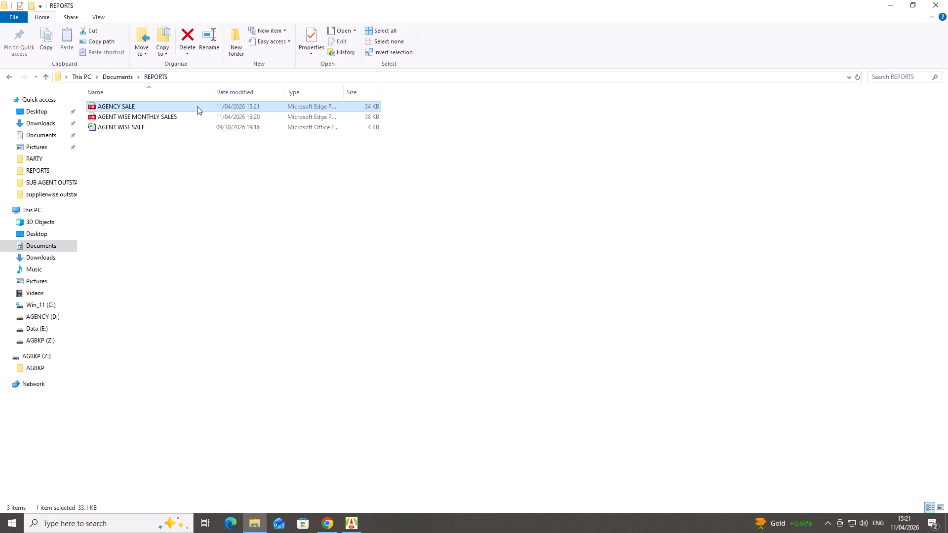
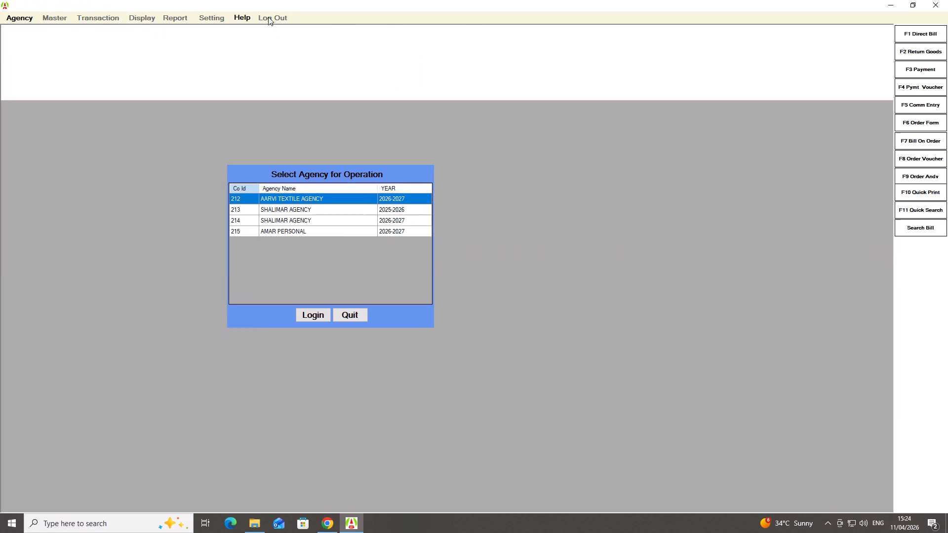
Select the AMAR PERSONAL agency for 2026-2027 and log in to it.
left_click(280, 239)
left_click(277, 229)
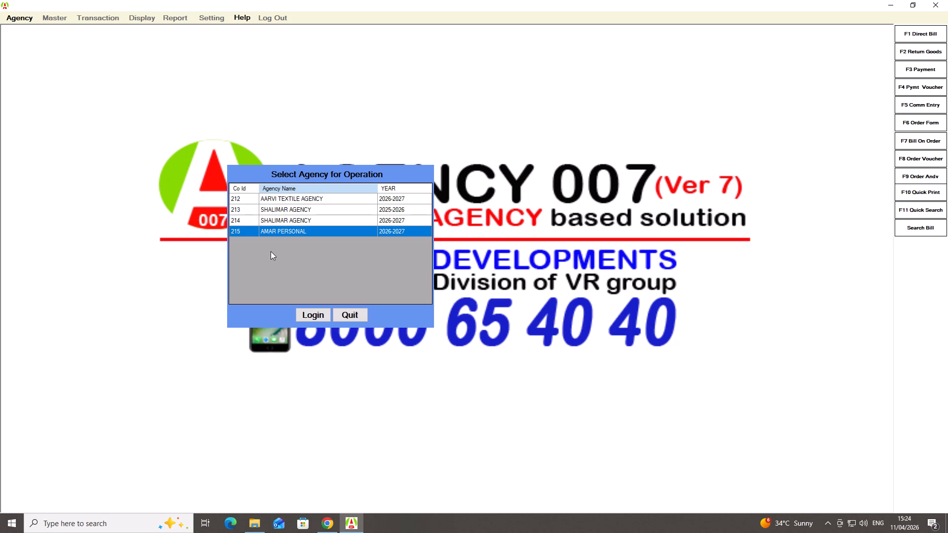
left_click(325, 311)
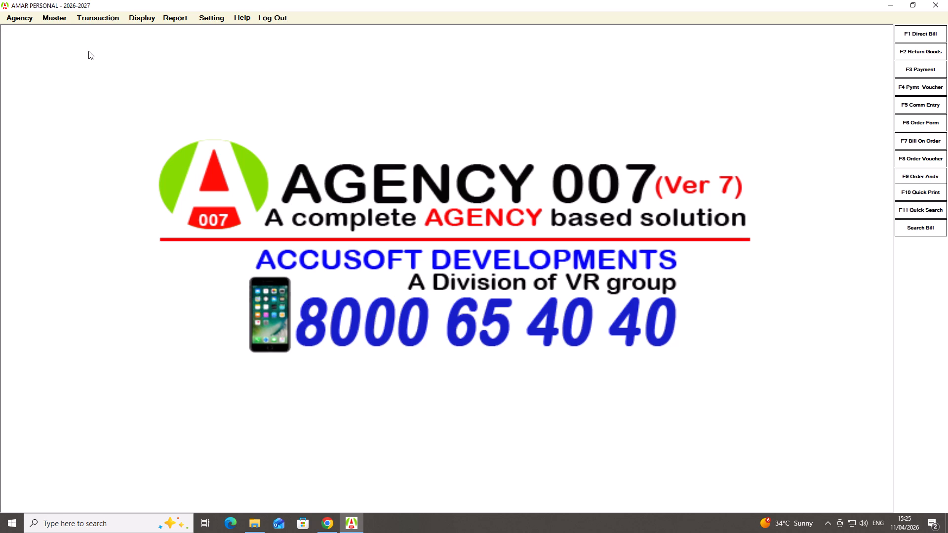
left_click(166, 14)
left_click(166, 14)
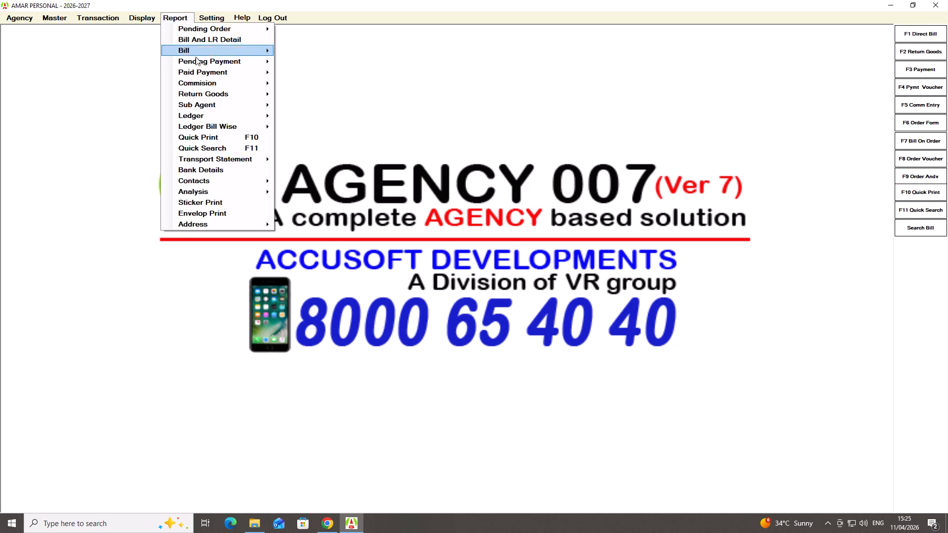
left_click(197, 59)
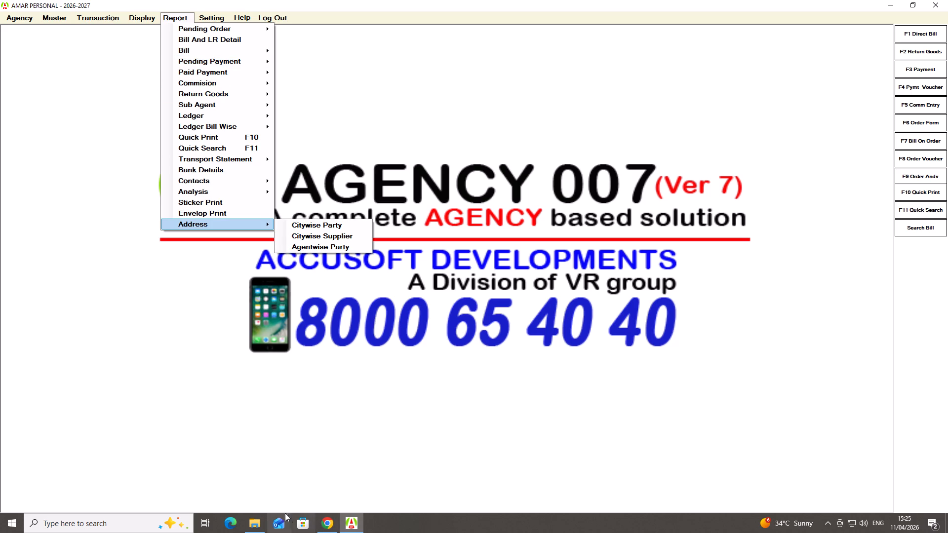
Switch to File Explorer and create a new folder named AMAR PERSONAL in Documents.
left_click(258, 527)
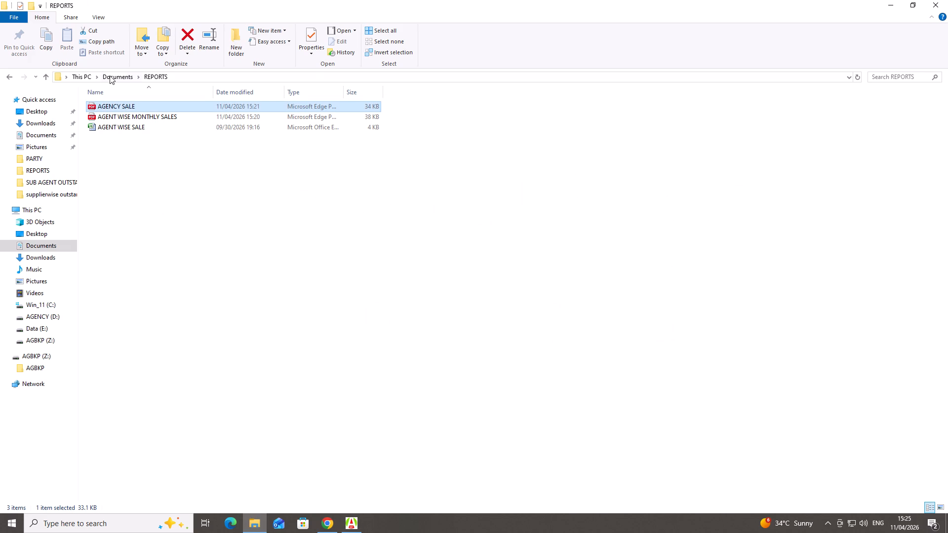
left_click(111, 75)
right_click(431, 159)
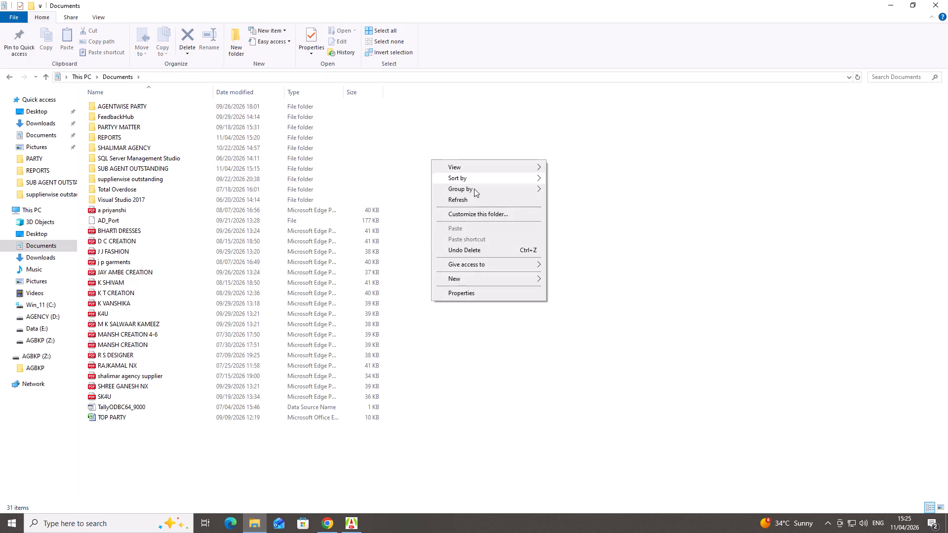
left_click(472, 282)
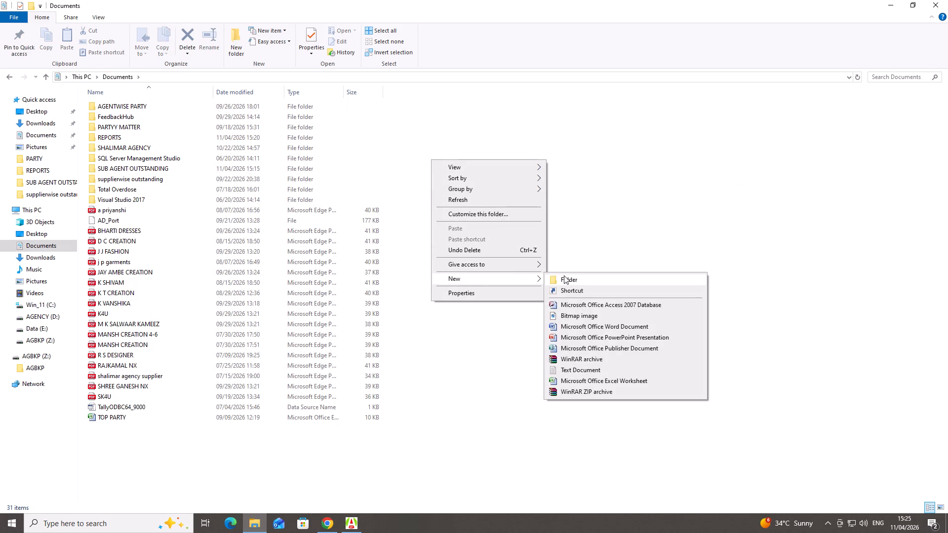
left_click(565, 277)
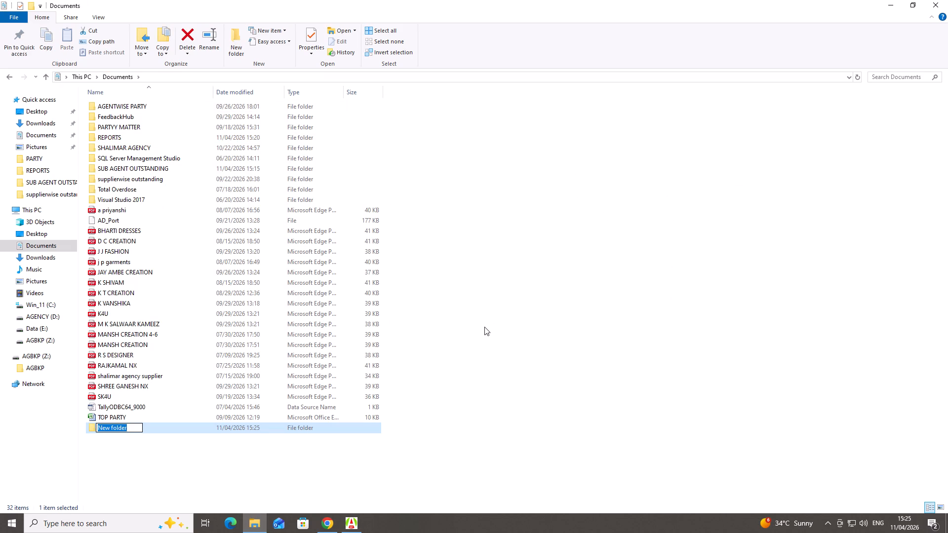
type("AMAR")
key("space")
type("PERSONAL")
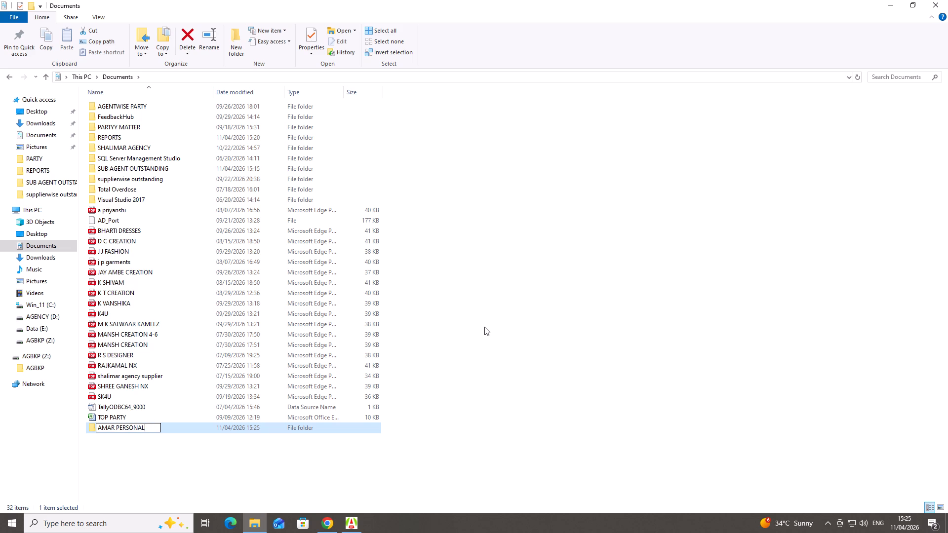
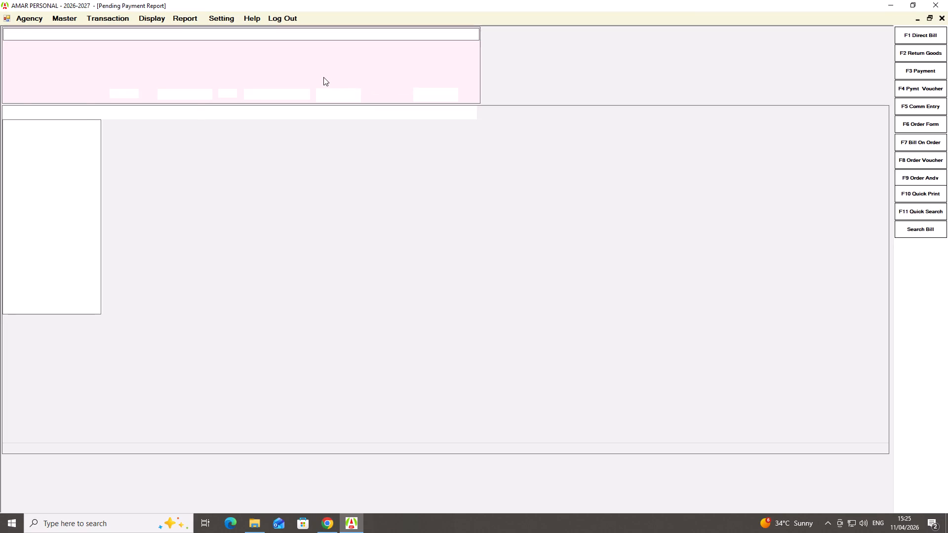
Preview the datewise party pending payment report for SK4U GROUP PVT LTD from 01/04/2026 to 31/03/2027.
key("Return")
key("Return")
key("Return")
key("Return")
key("Return")
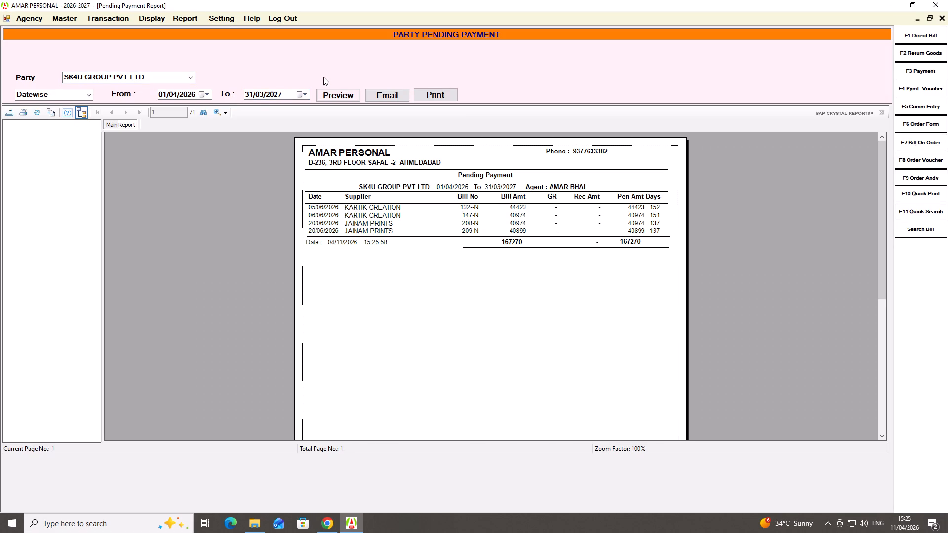
Export the pending payment report as a PDF named OUTSTANDING SK4U AND JYOTI PRINTS into Documents > AMAR PERSONAL, and close the report.
left_click(8, 107)
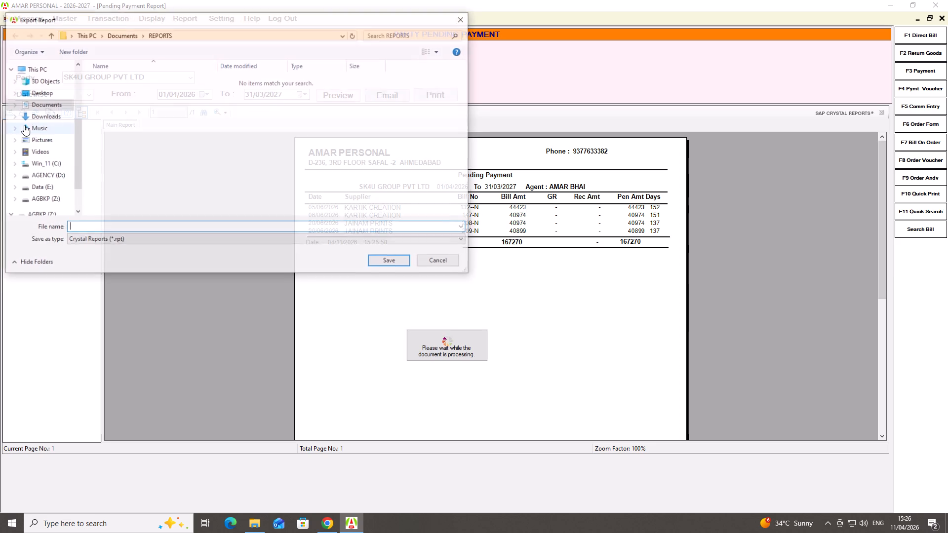
left_click(110, 245)
left_click(107, 241)
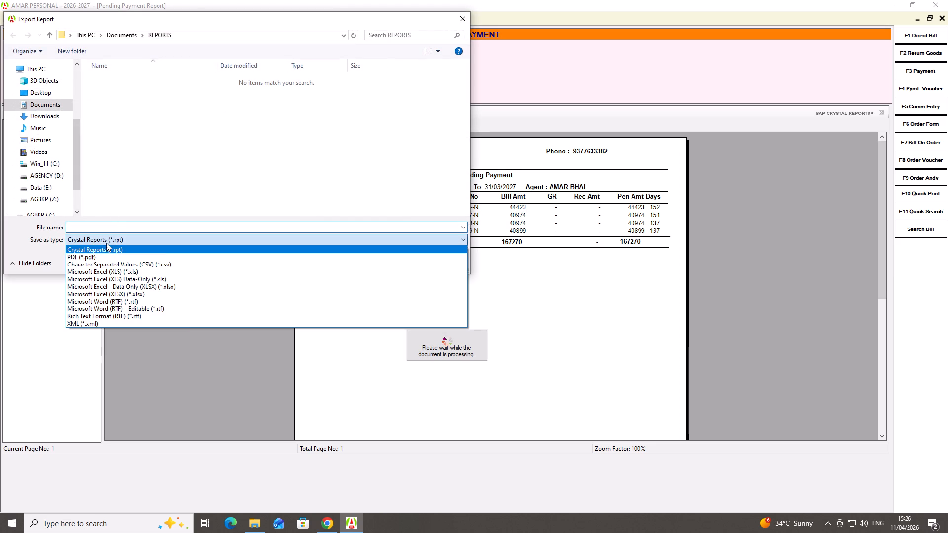
left_click(101, 257)
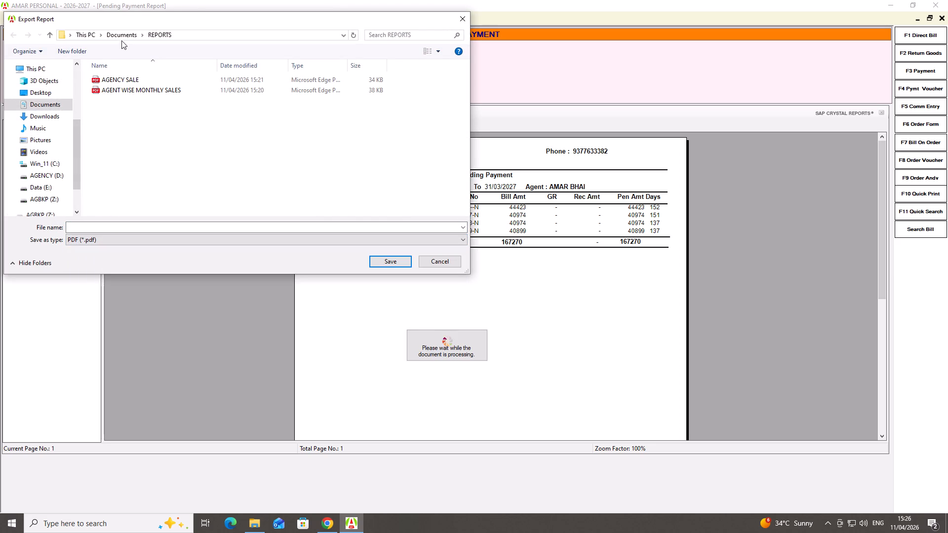
left_click(122, 34)
double_click(134, 89)
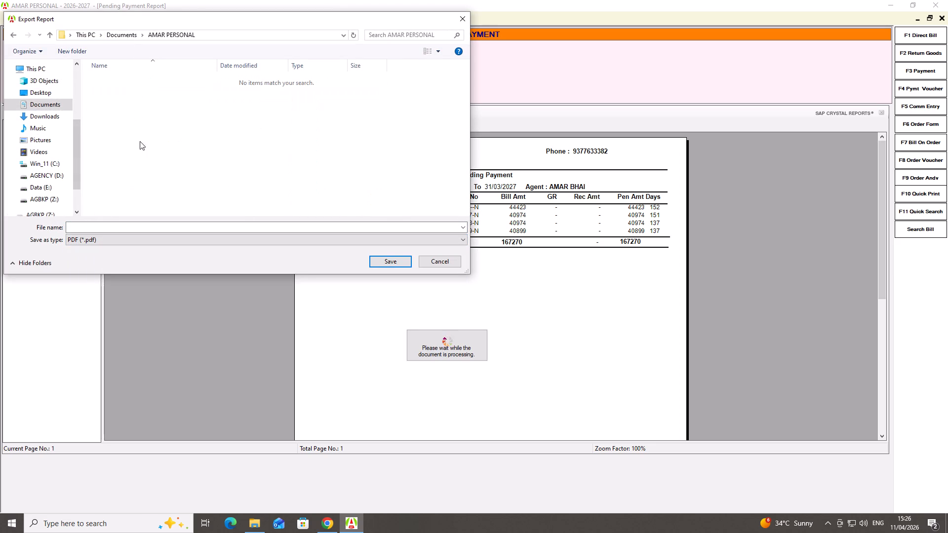
left_click(116, 230)
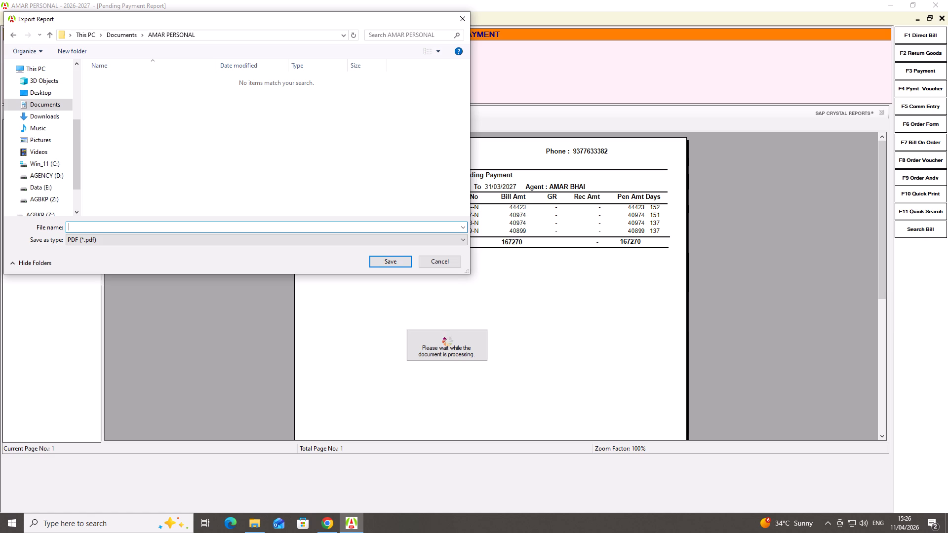
type("TOT")
key("BackSpace")
key("BackSpace")
key("BackSpace")
key("BackSpace")
type("OUTSTANDING")
key("space")
type("SK")
key("space")
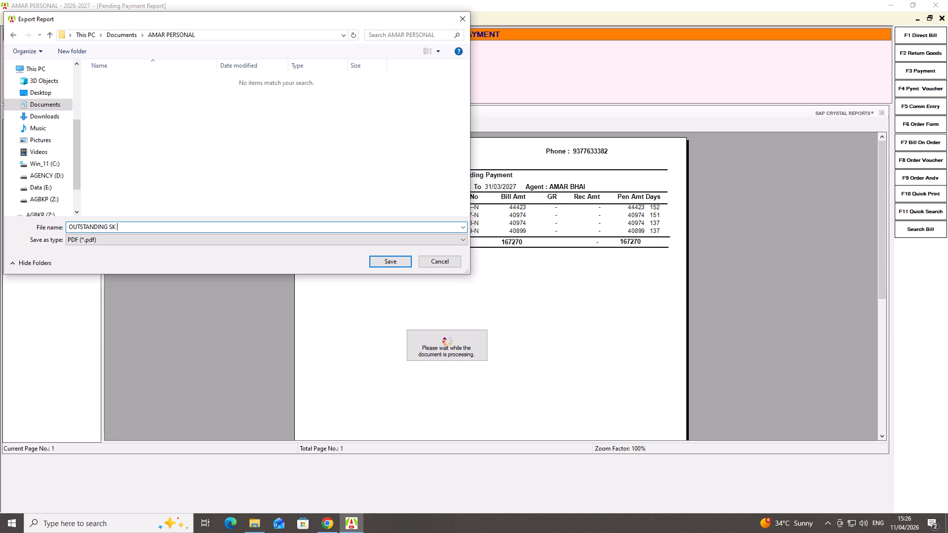
key("BackSpace")
key("4")
type("U AND")
key("space")
type("JYOTI OR")
key("BackSpace")
key("BackSpace")
type("PRINTS")
key("Return")
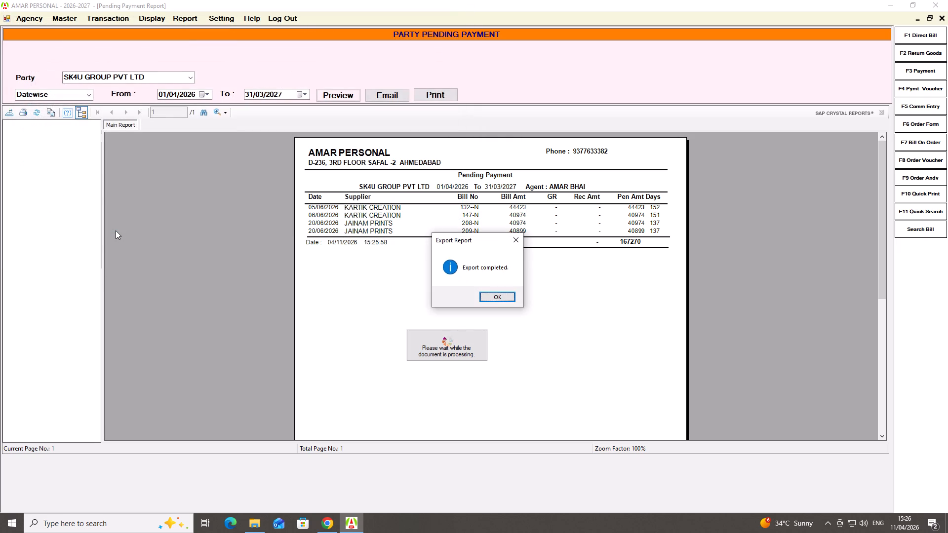
key("Return")
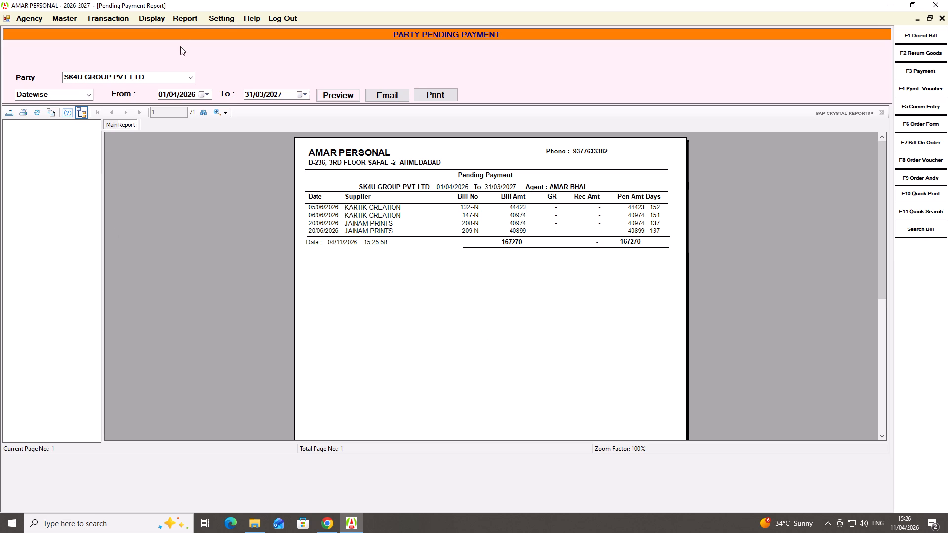
key("Escape")
Open the partywise paid payment report and choose SK4U GROUP PVT LTD as the party.
left_click(190, 17)
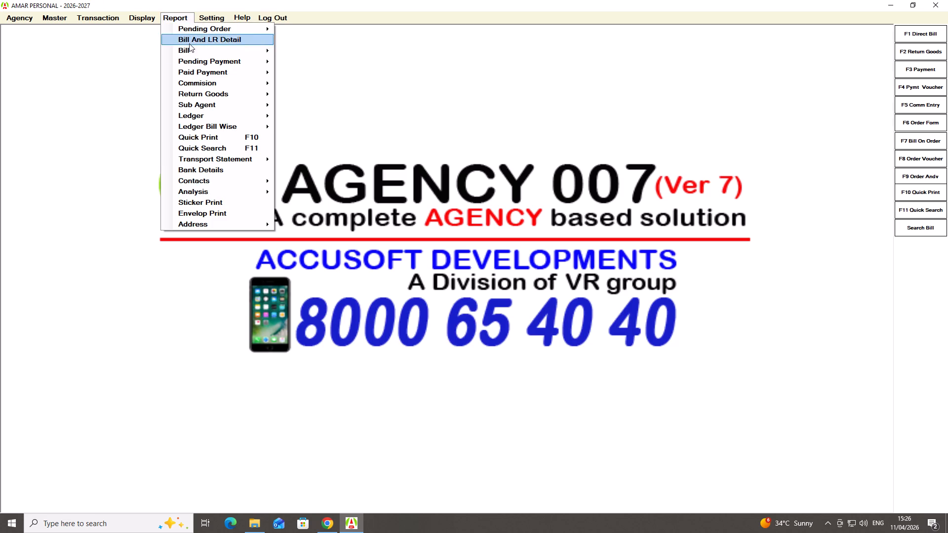
left_click(200, 68)
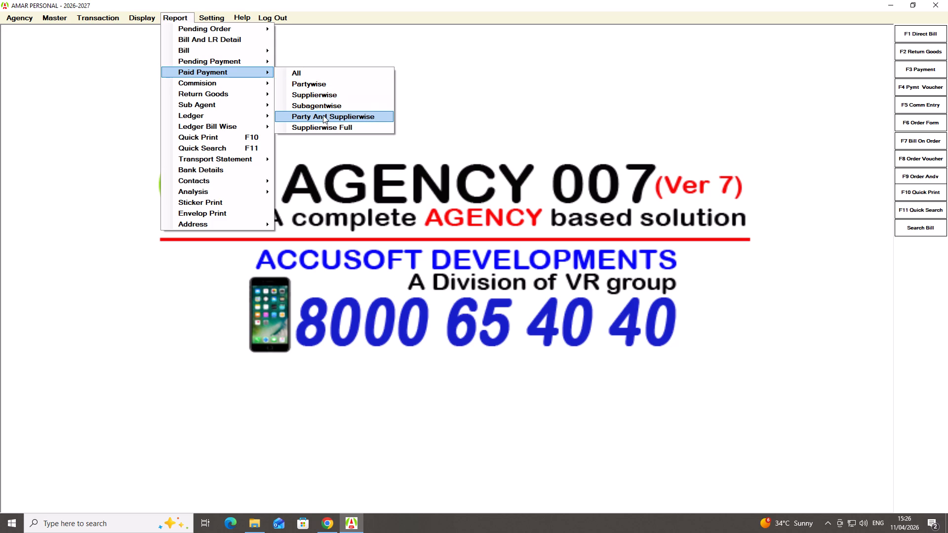
left_click(323, 87)
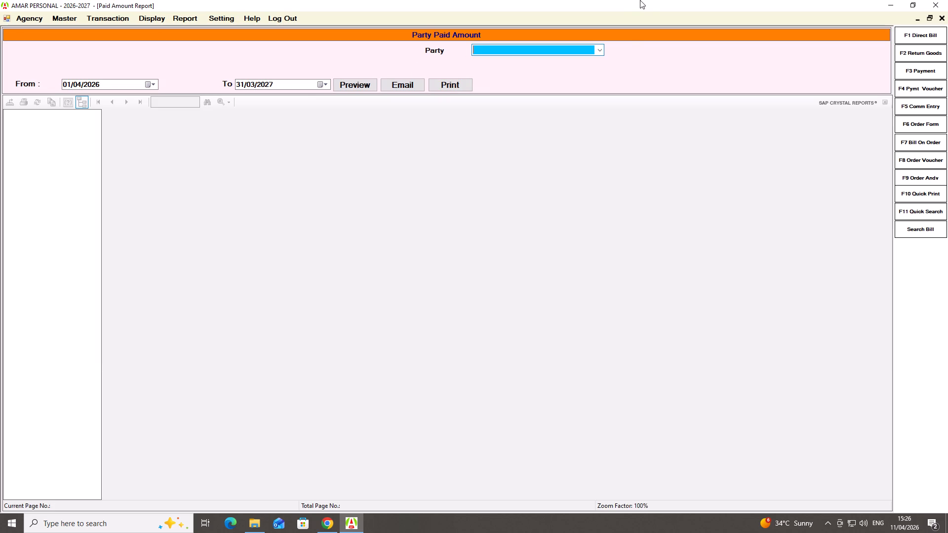
left_click(603, 52)
left_click(577, 62)
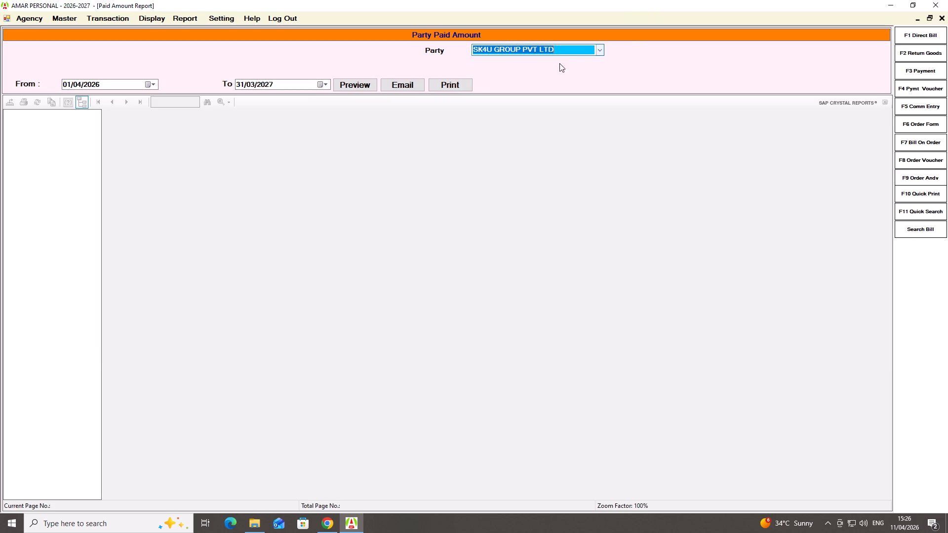
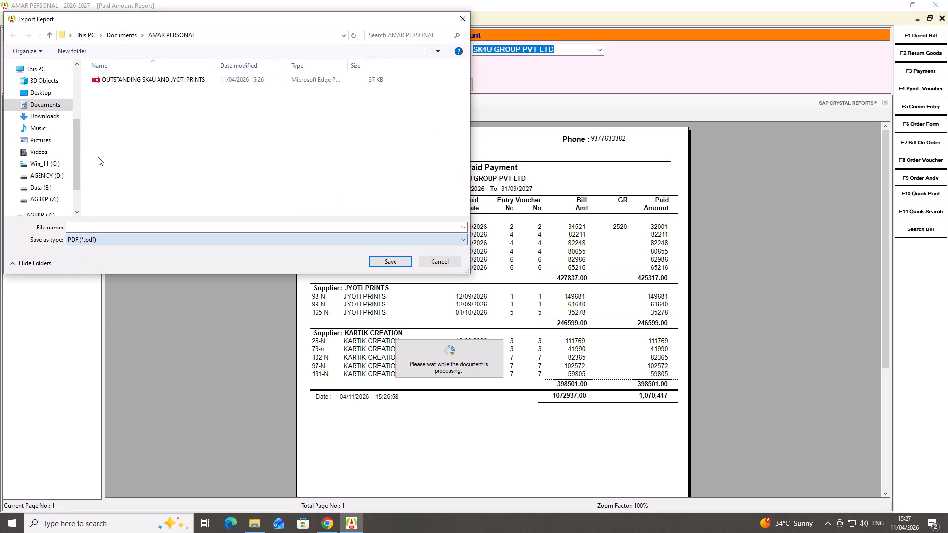
Export the paid payment report as a PDF named PAYMENT PAID SK4U AND JYOTI PRINTS into Documents > AMAR PERSONAL, and close the report.
left_click(107, 79)
double_click(83, 231)
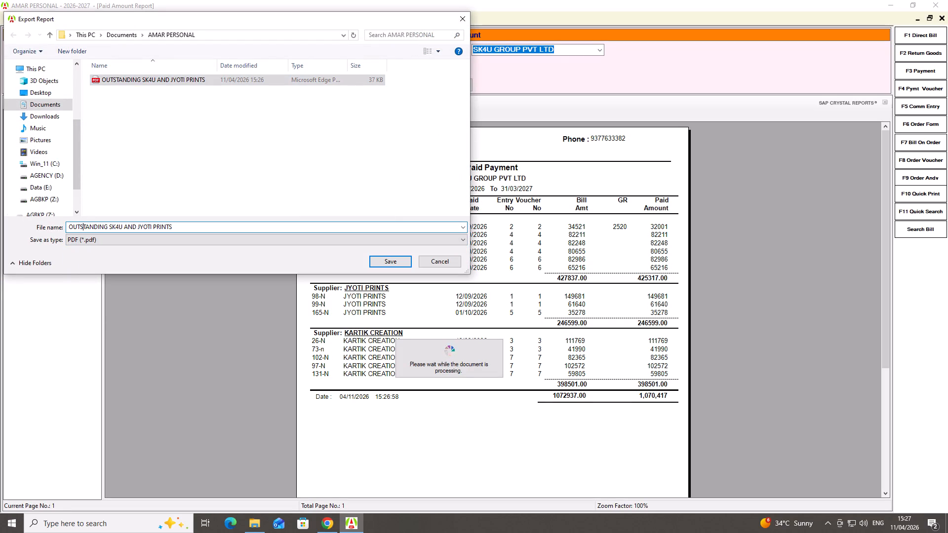
left_click(79, 227)
left_click_drag(69, 226, 107, 225)
type("PAYMENT PAID")
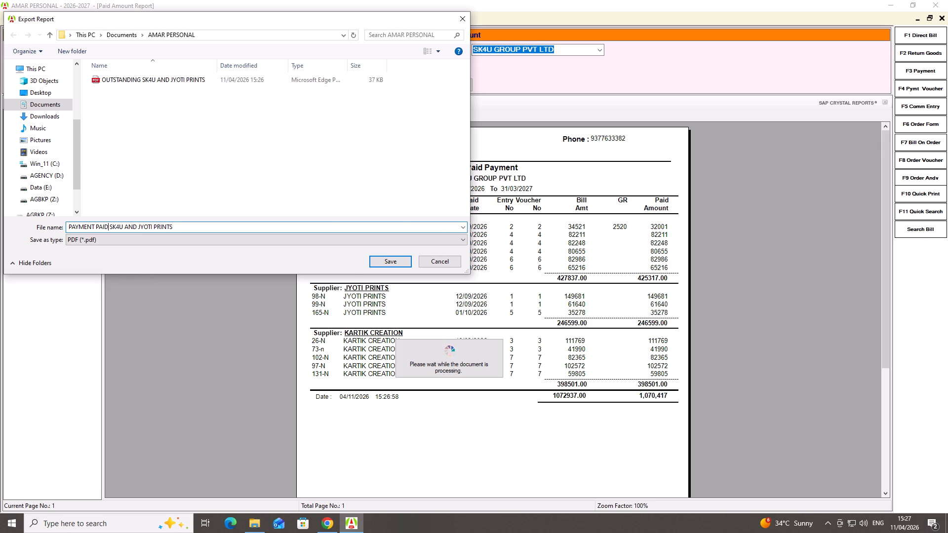
key("Return")
key("Return")
key("Escape")
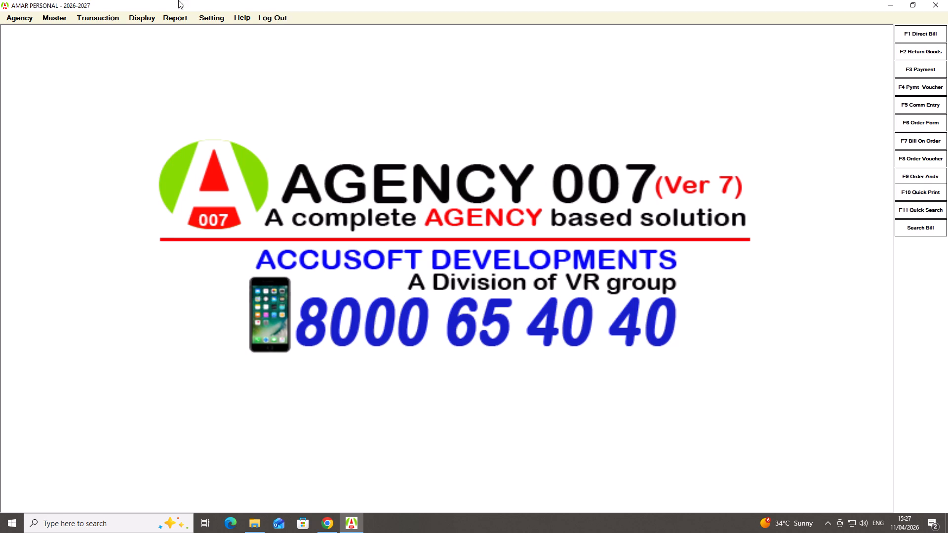
Preview the all-supplier commission report for 01/04/2026 to 31/03/2027.
left_click(176, 17)
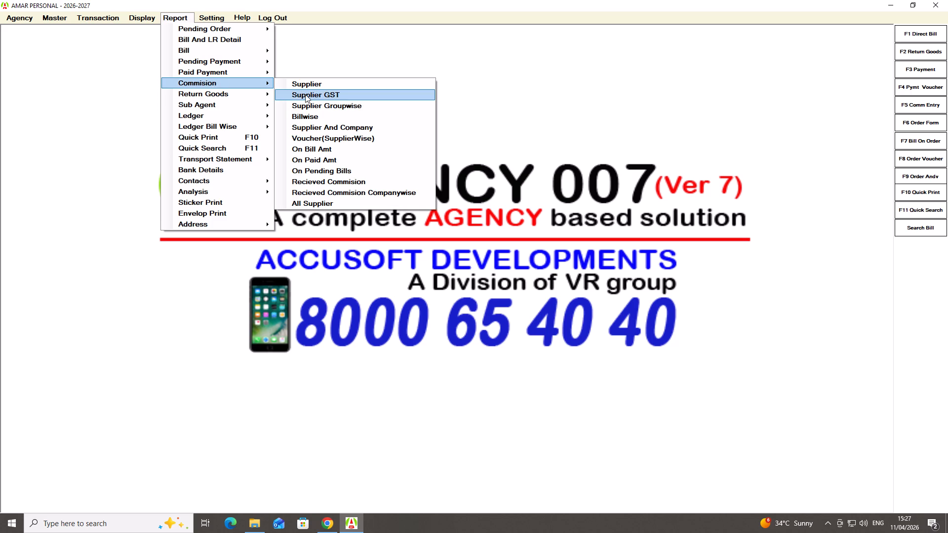
left_click(305, 204)
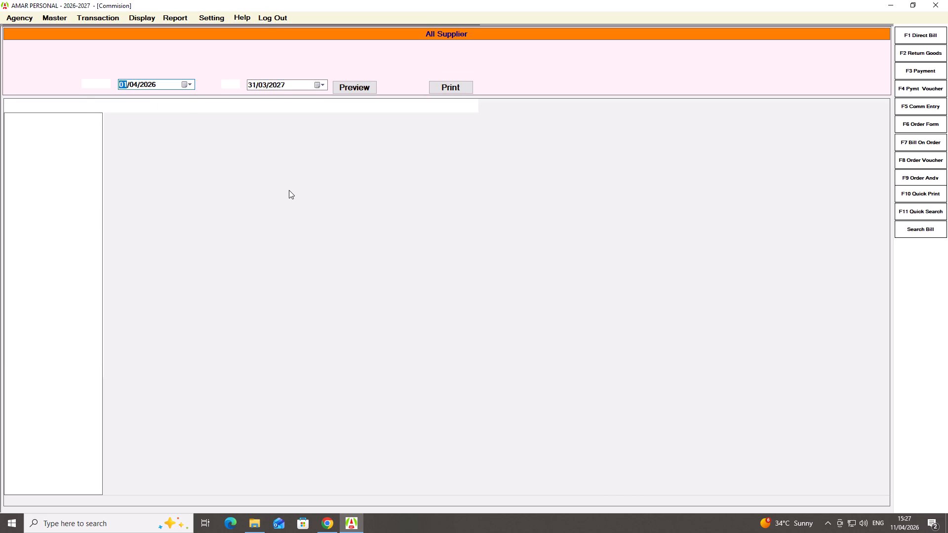
key("Return")
key("Return")
key("Return")
key("Return")
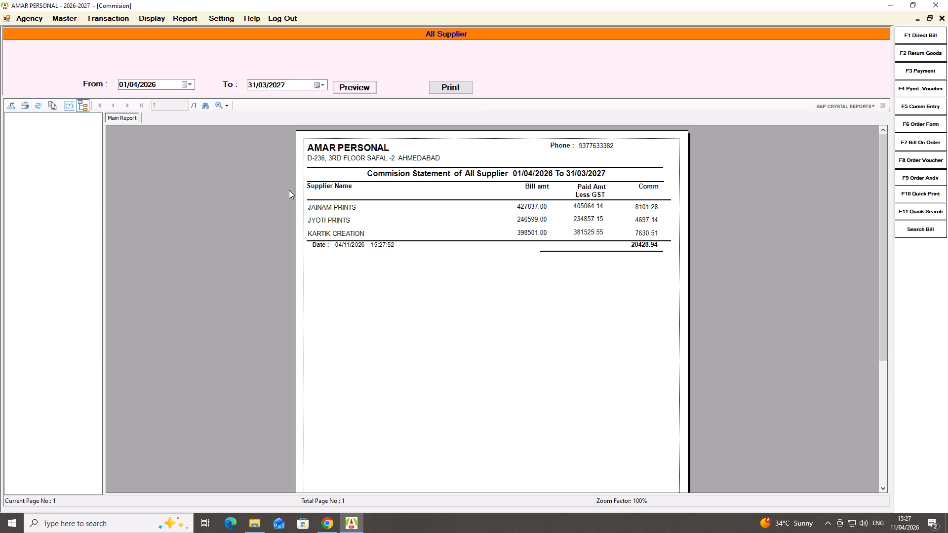
Export the commission statement as a PDF named COMMISSION ON PAID PAYMENT into Documents > AMAR PERSONAL.
left_click(6, 101)
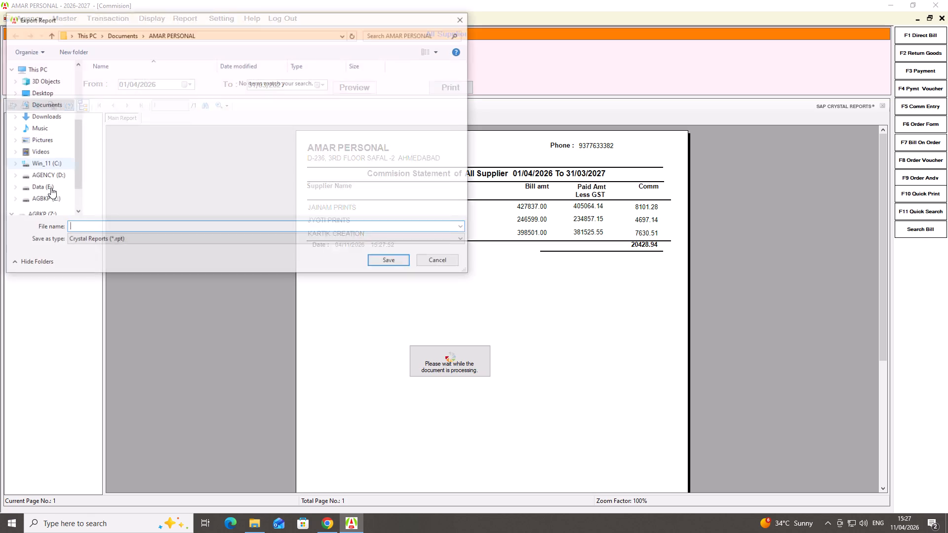
left_click(79, 241)
left_click(81, 259)
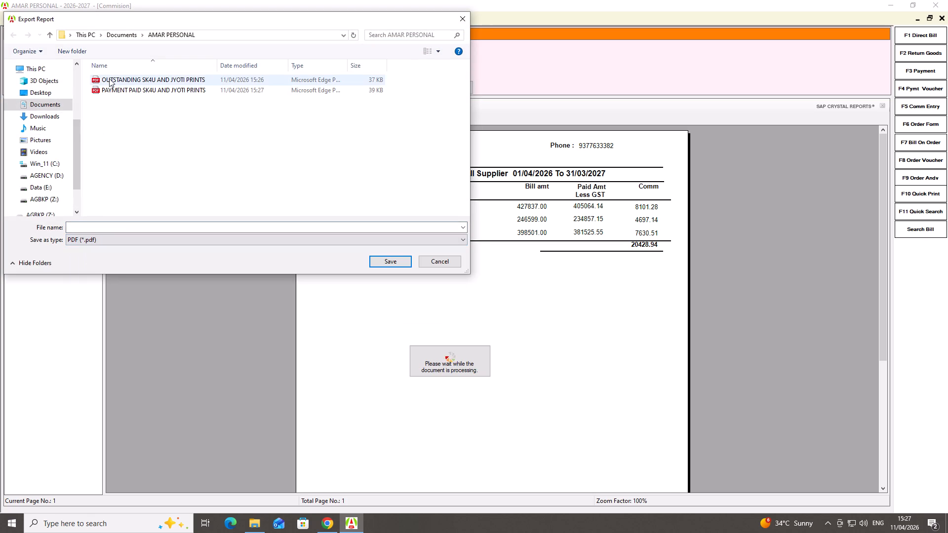
left_click(107, 228)
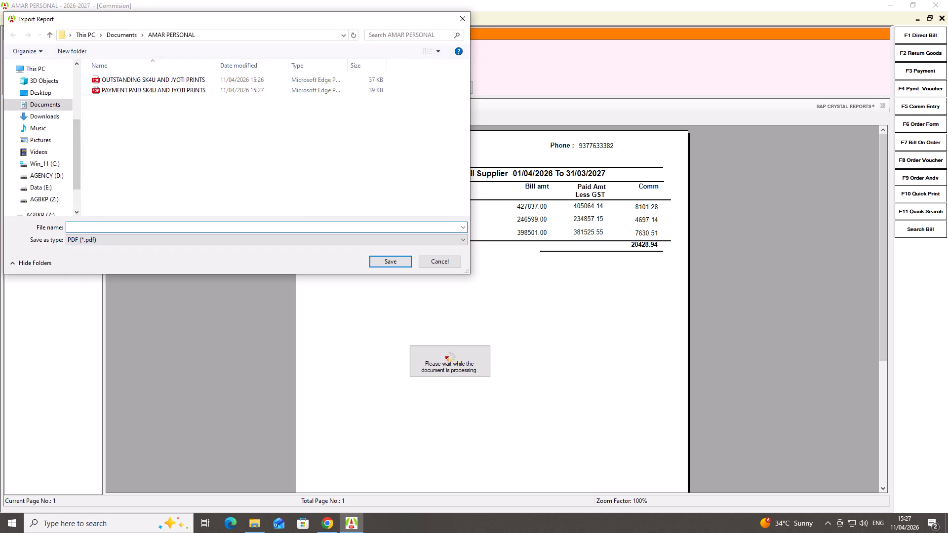
type("COMM")
type("ISS")
type("ION")
key("space")
type("ON PAID PAYMEN")
key("t")
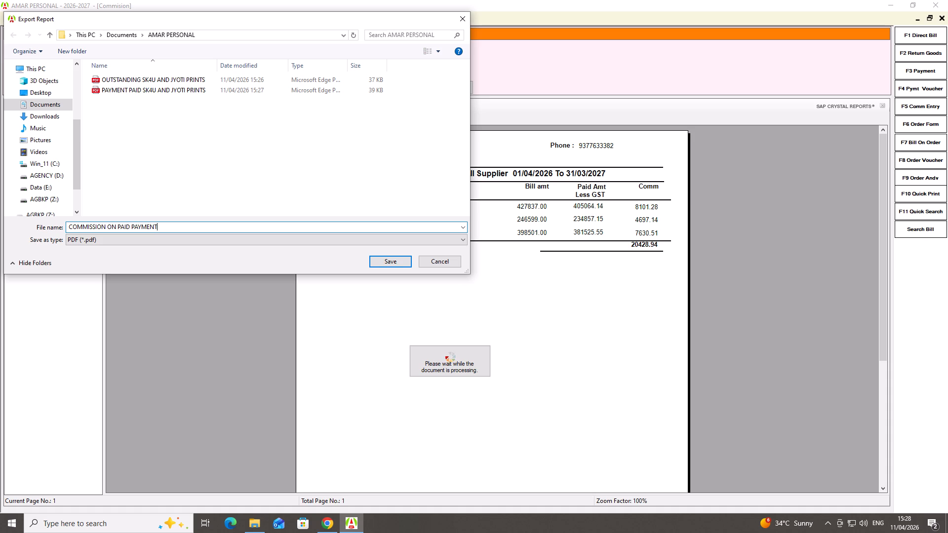
key("Return")
key("Return")
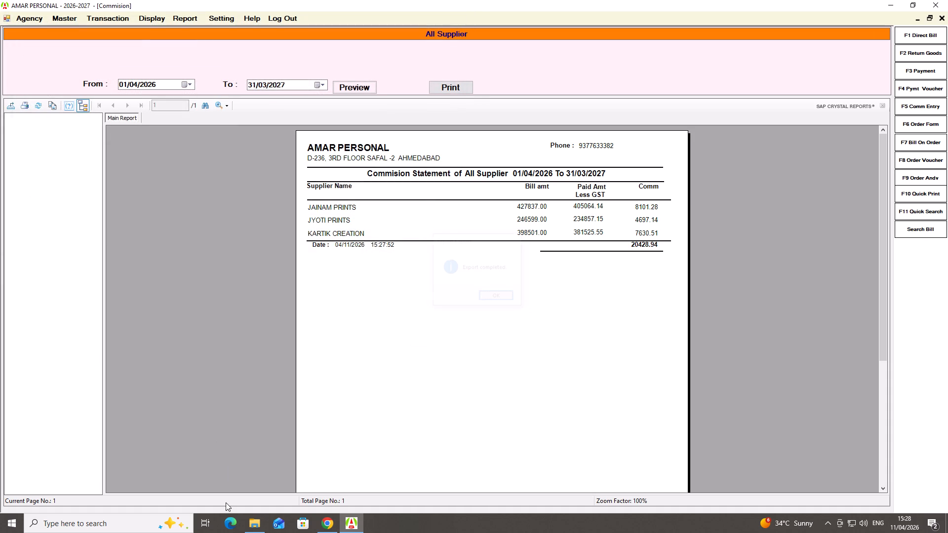
Switch to File Explorer and pick up the AMAR PERSONAL folder in Documents.
left_click(261, 522)
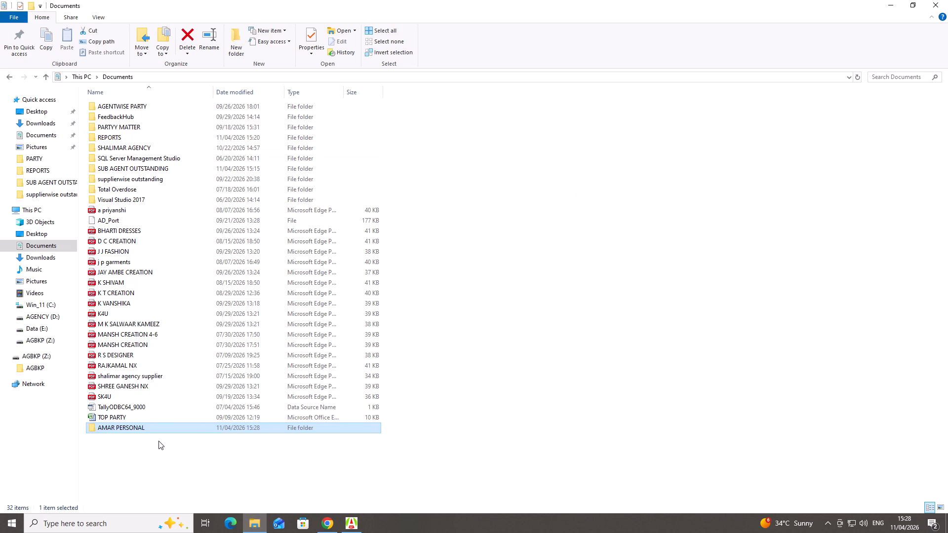
left_click_drag(158, 430, 272, 483)
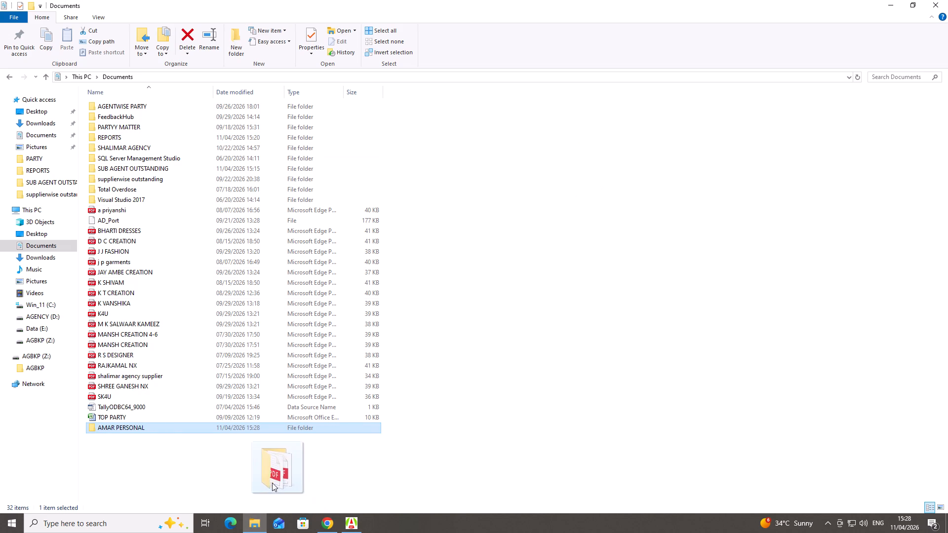